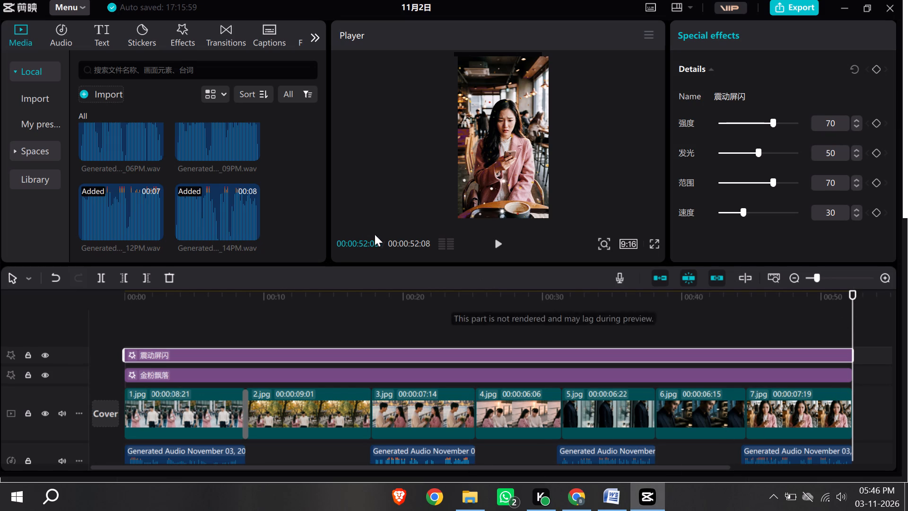
left_click(104, 96)
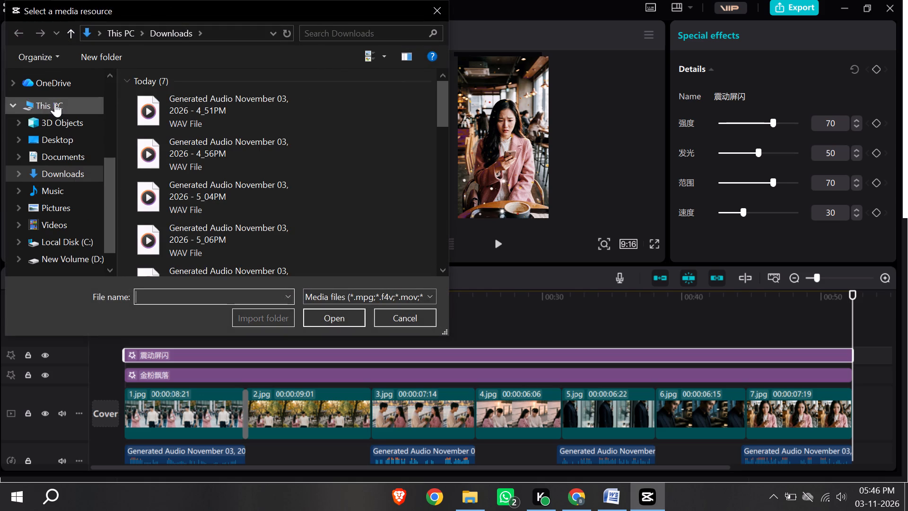
left_click(66, 134)
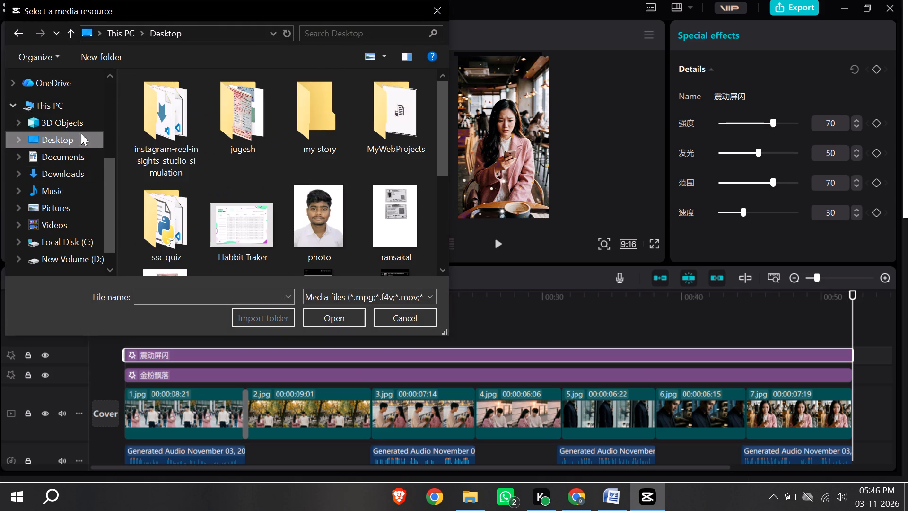
double_click(306, 136)
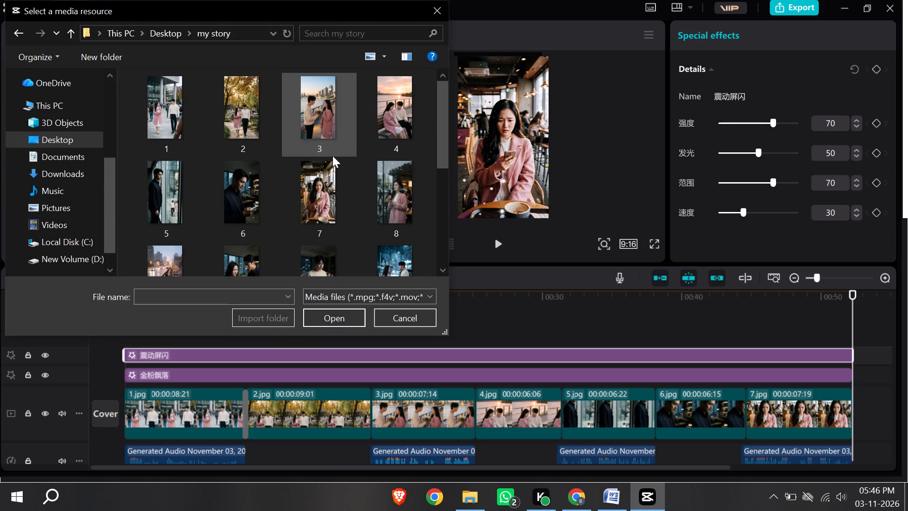
left_click(386, 201)
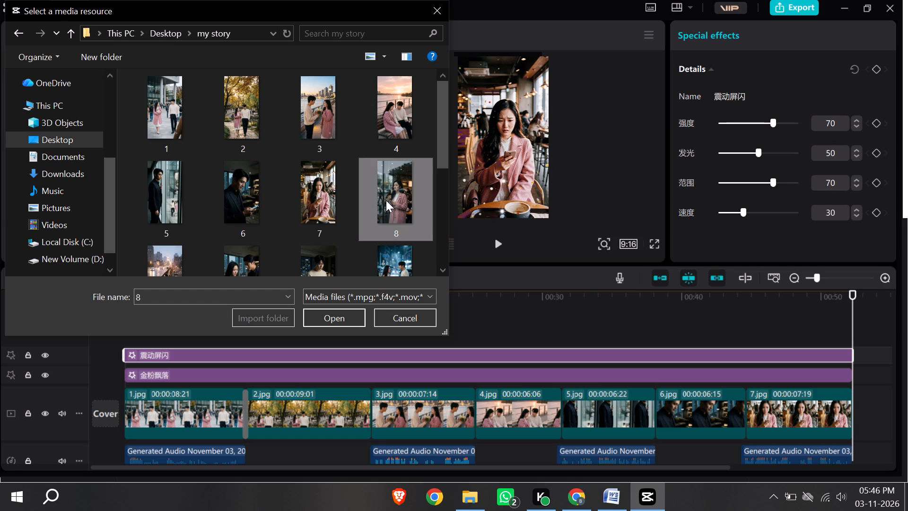
scroll(189, 203, "down", 1)
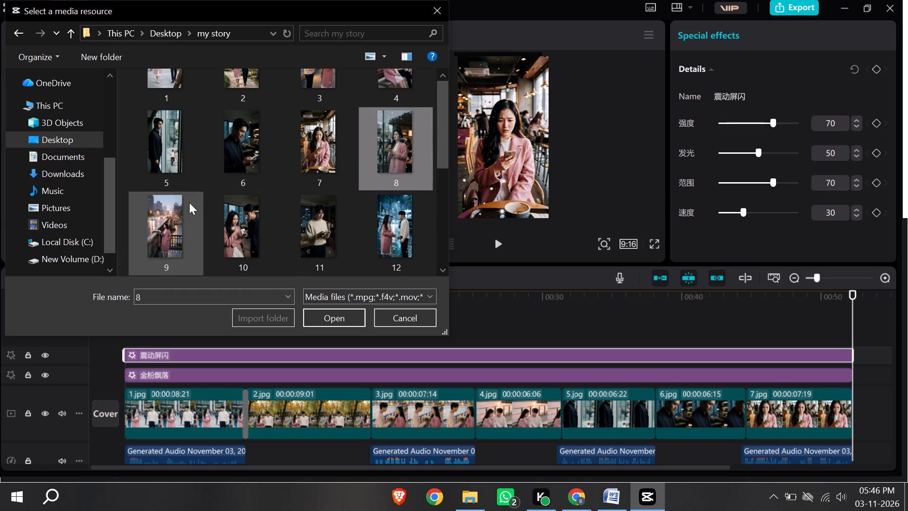
scroll(189, 203, "down", 1)
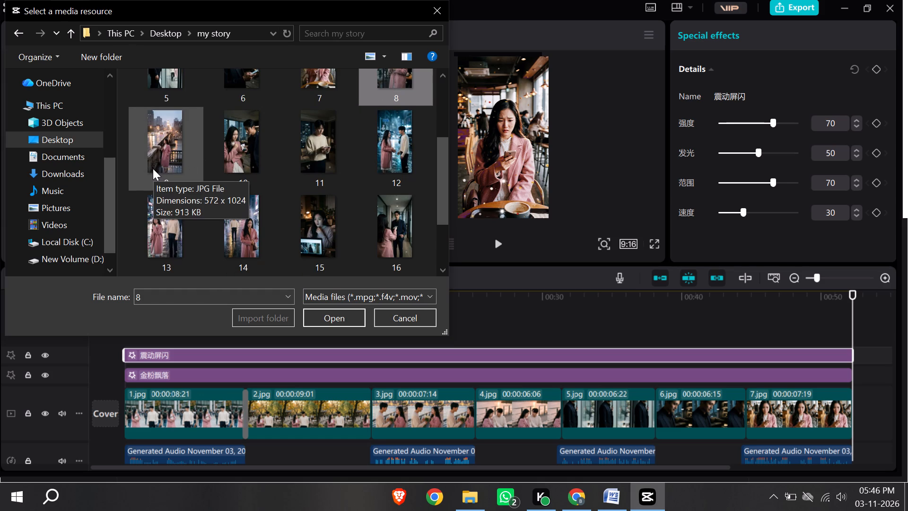
left_click(153, 168, "ctrl")
left_click(224, 162, "ctrl")
left_click(321, 169, "ctrl")
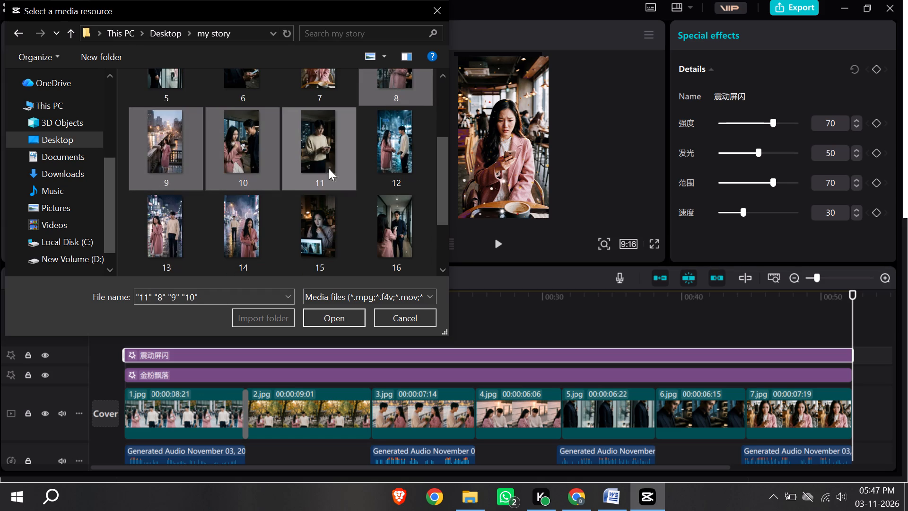
left_click(402, 149, "ctrl")
left_click(150, 227, "ctrl")
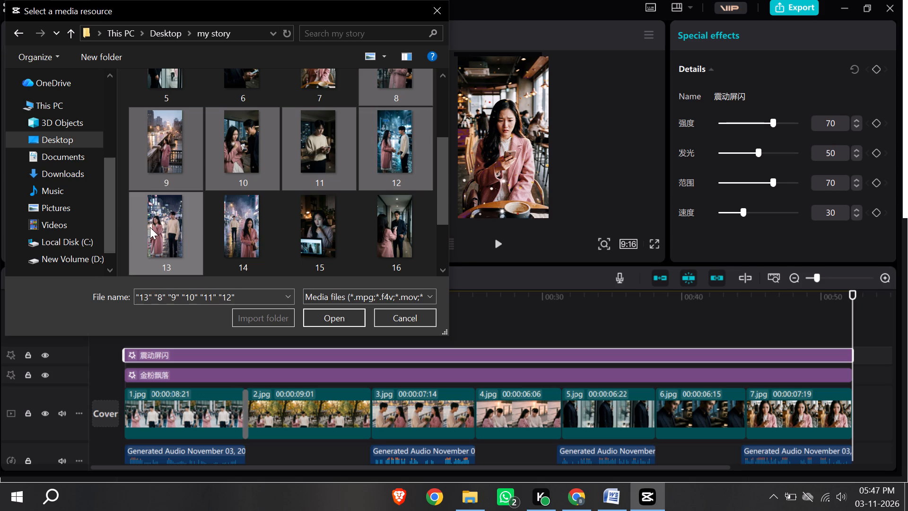
left_click(232, 230, "ctrl")
left_click(296, 233, "ctrl")
left_click(391, 238, "ctrl")
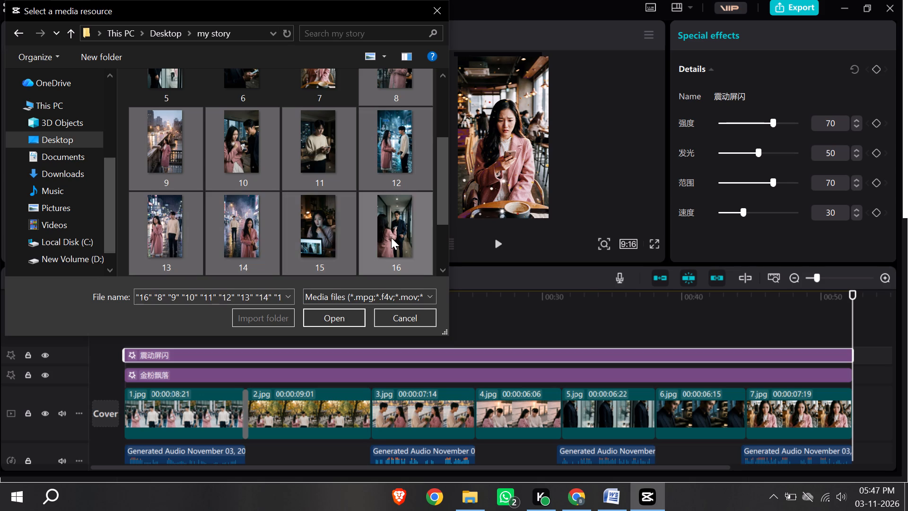
scroll(276, 201, "down", 2, "ctrl")
scroll(276, 201, "up", 1, "ctrl")
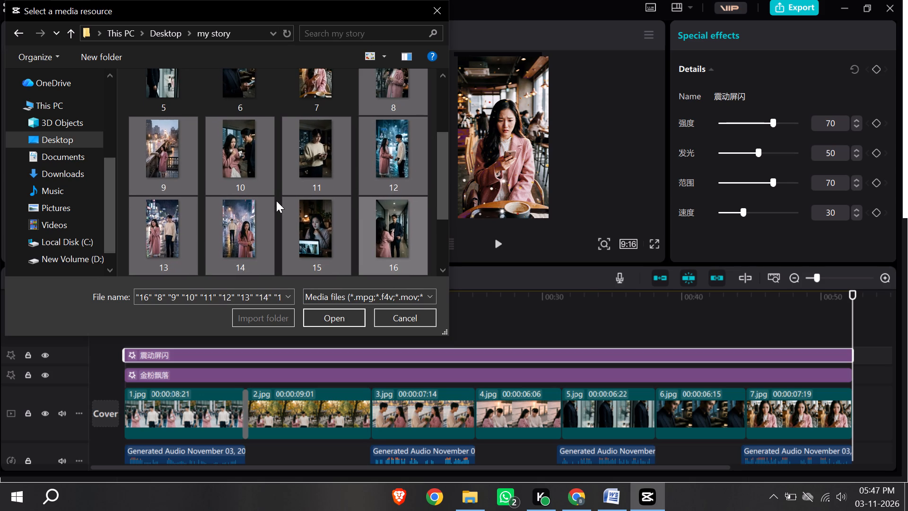
scroll(271, 186, "down", 1)
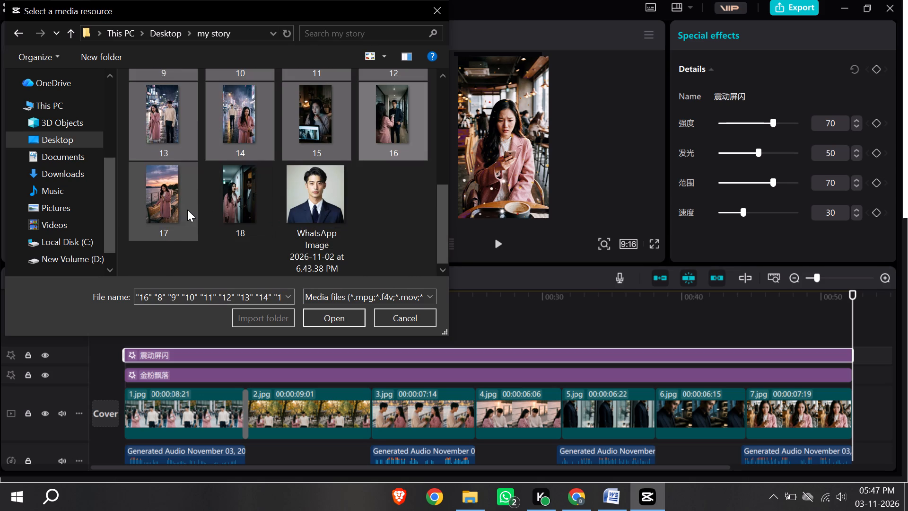
left_click(164, 206, "ctrl")
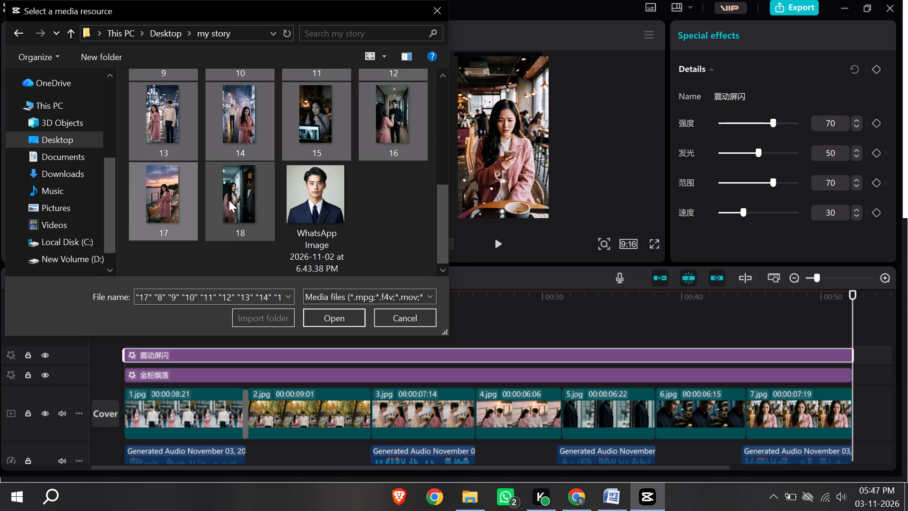
left_click(229, 200, "ctrl")
left_click(331, 315)
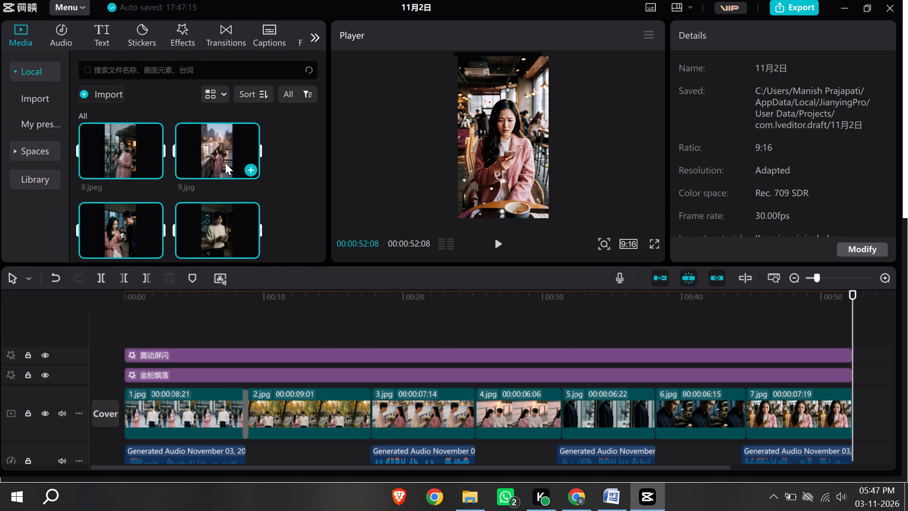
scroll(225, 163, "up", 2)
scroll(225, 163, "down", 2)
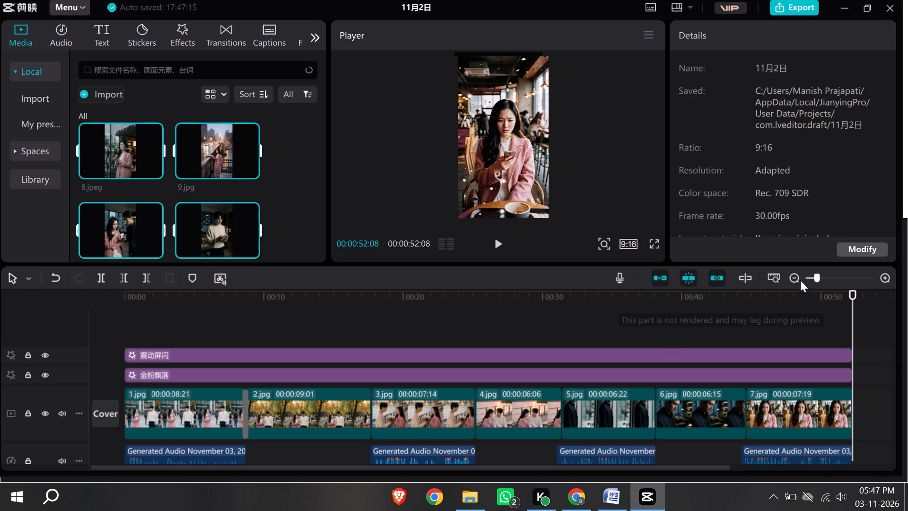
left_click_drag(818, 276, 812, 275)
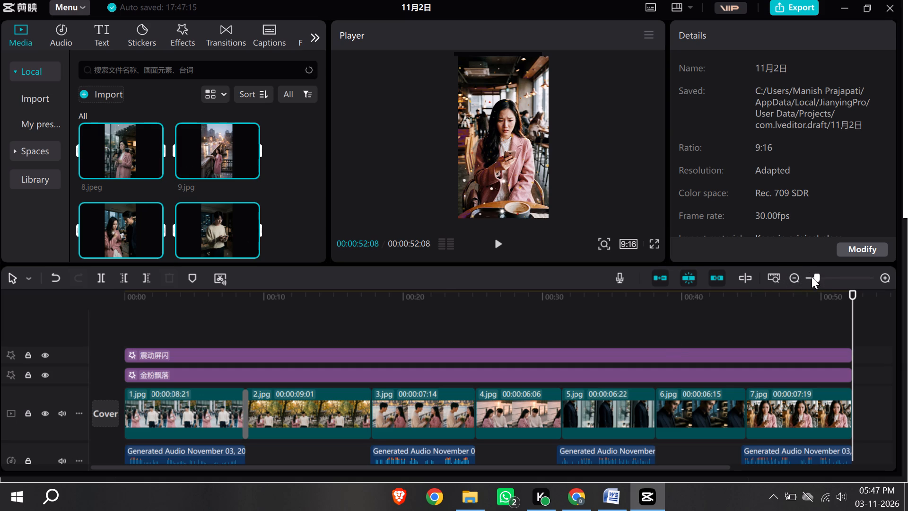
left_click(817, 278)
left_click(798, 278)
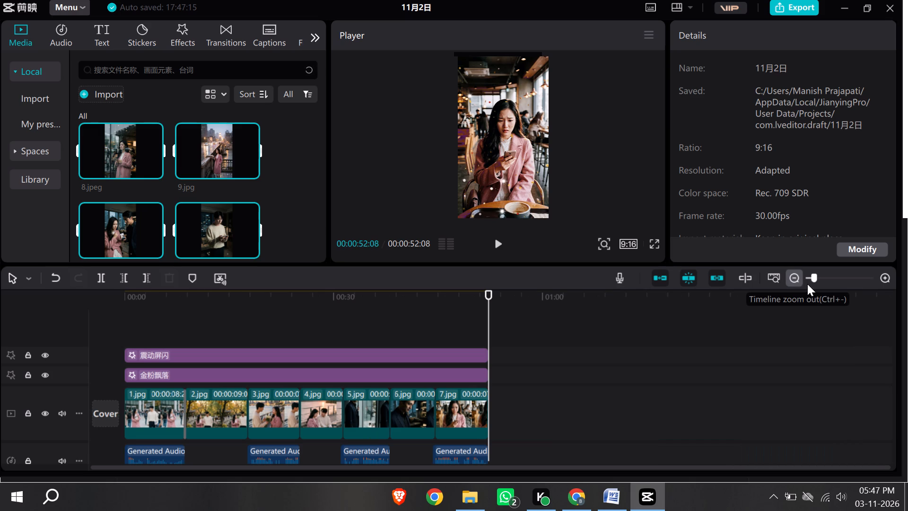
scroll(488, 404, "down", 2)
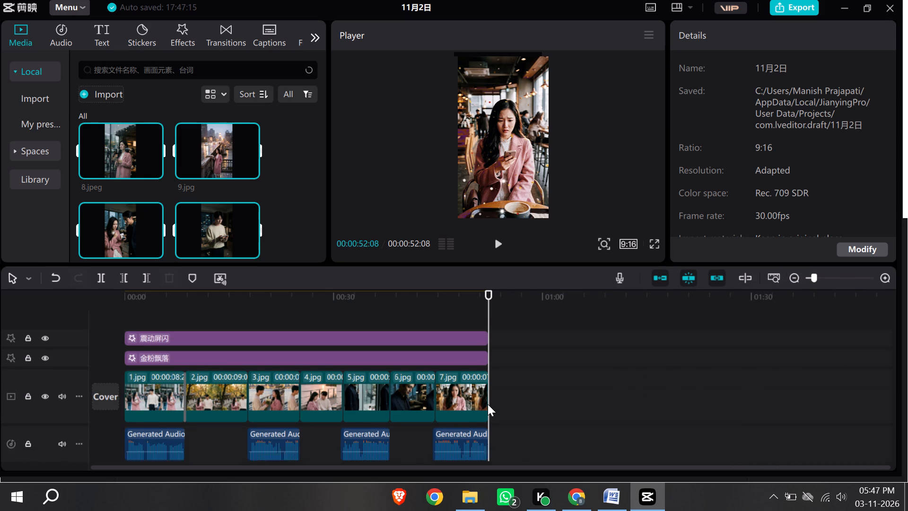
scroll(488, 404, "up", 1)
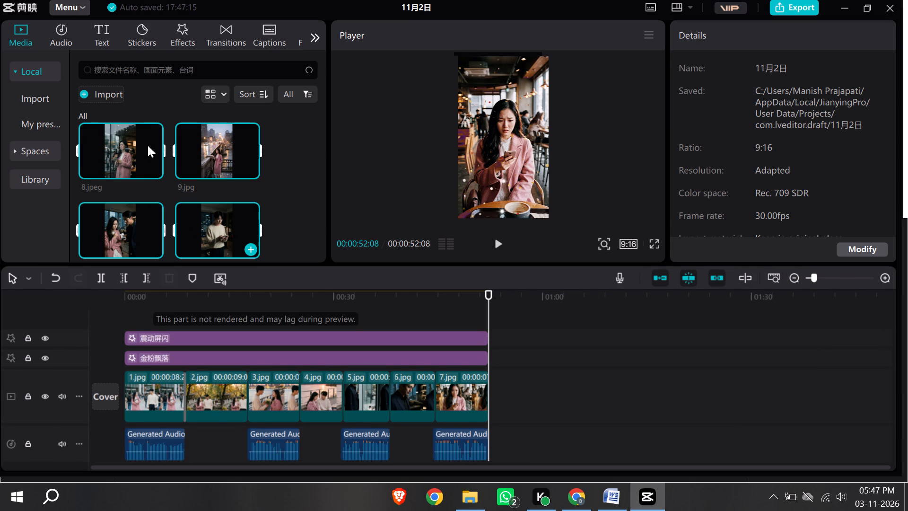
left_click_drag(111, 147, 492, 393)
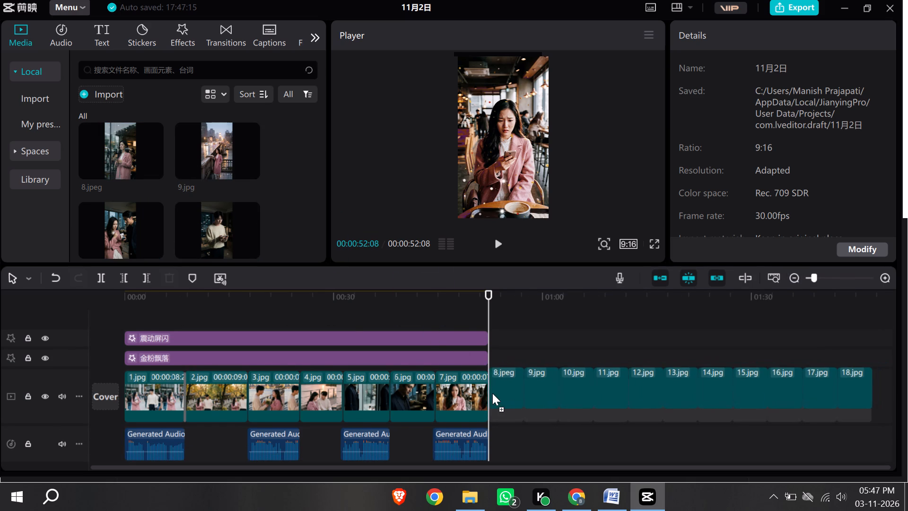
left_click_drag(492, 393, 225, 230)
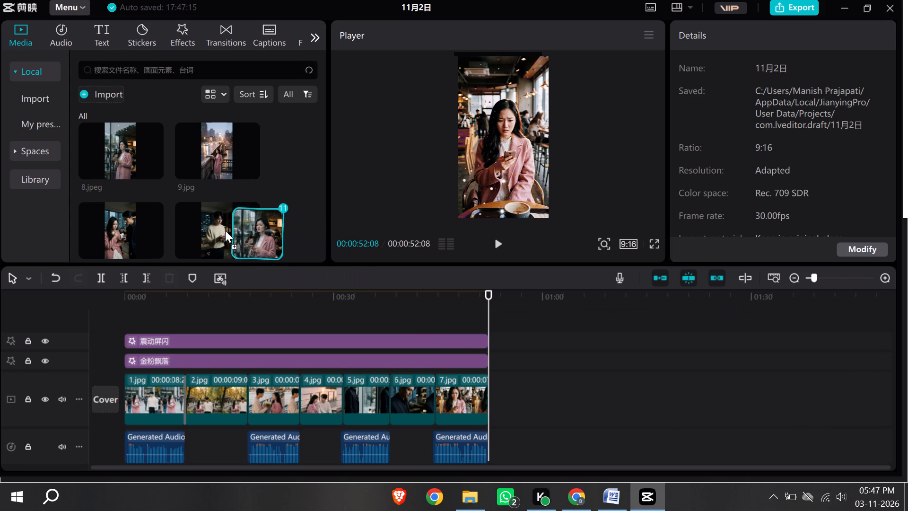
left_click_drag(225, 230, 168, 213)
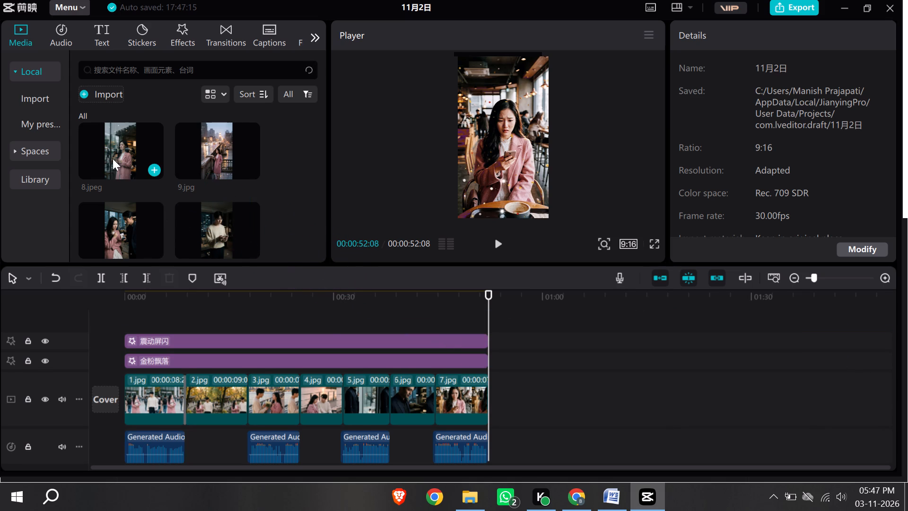
Add image 8.jpeg to the main video track directly after the 7.jpg clip.
left_click(112, 158)
left_click_drag(113, 163, 115, 164)
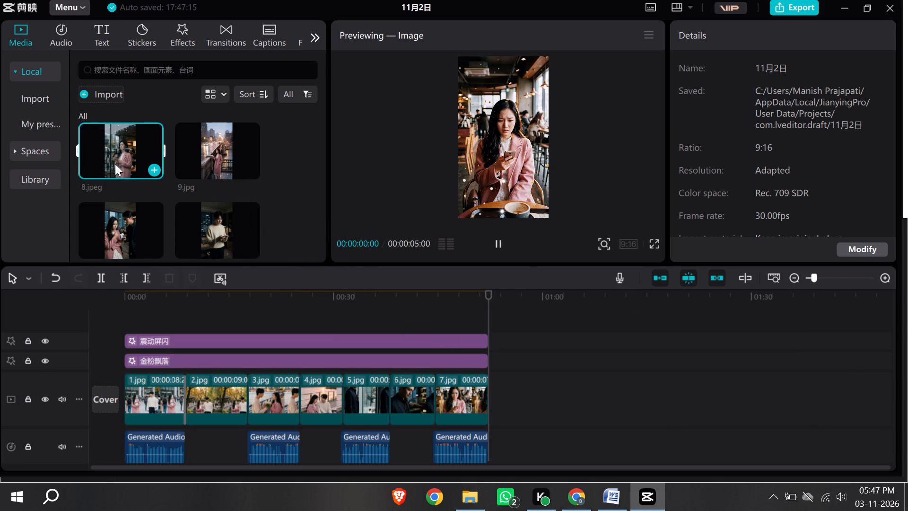
left_click_drag(115, 164, 488, 398)
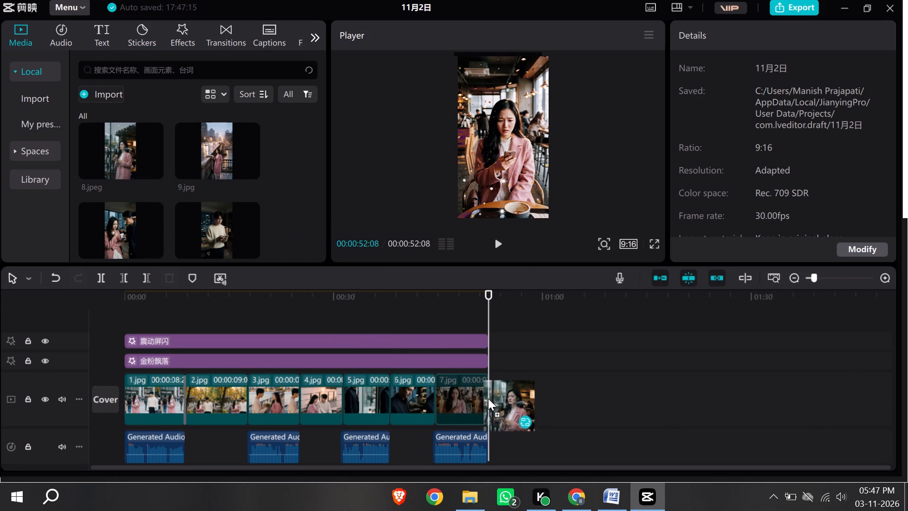
left_click_drag(488, 398, 494, 409)
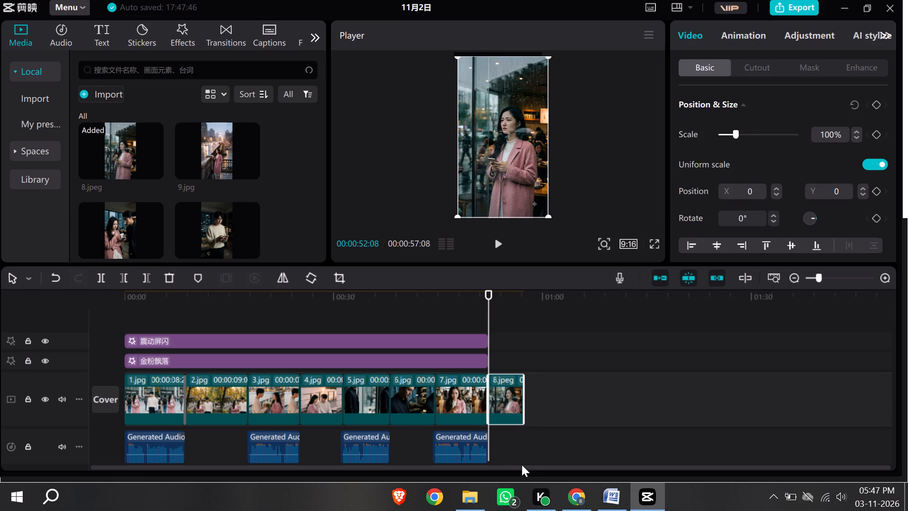
Switch to the Word script document and copy the Hindi voice-over line of Scene 8.
left_click(608, 501)
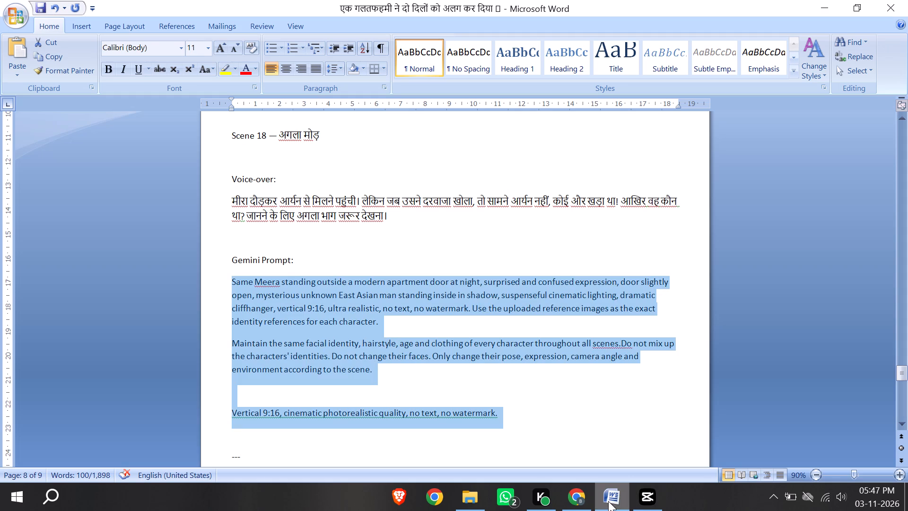
scroll(353, 201, "up", 7)
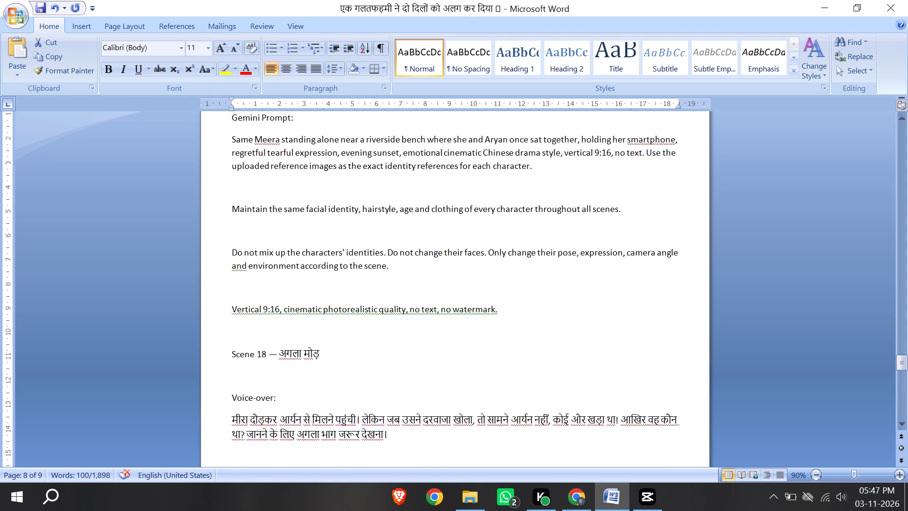
scroll(356, 217, "up", 20)
scroll(356, 217, "up", 15)
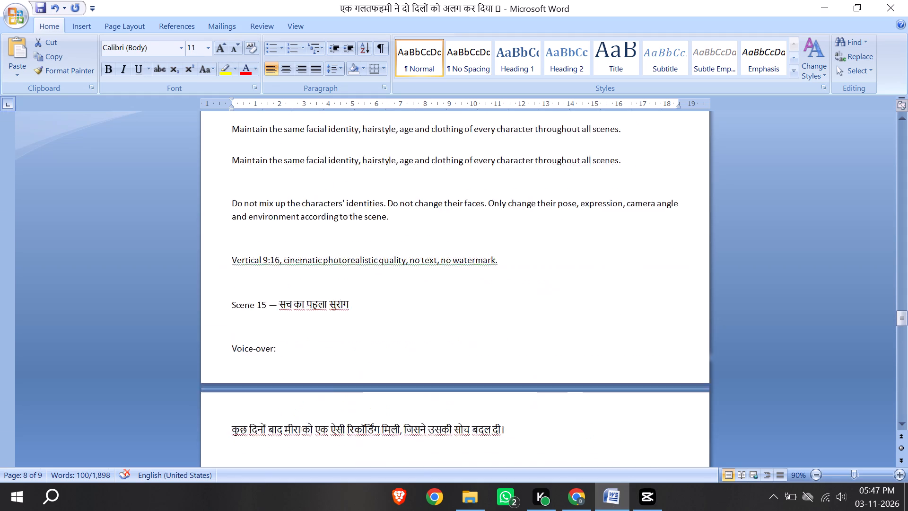
scroll(356, 218, "up", 15)
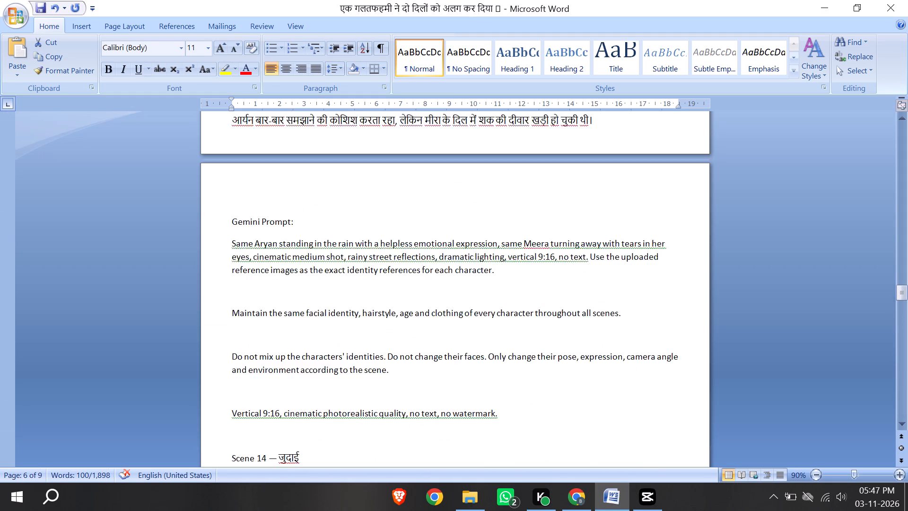
scroll(356, 218, "up", 20)
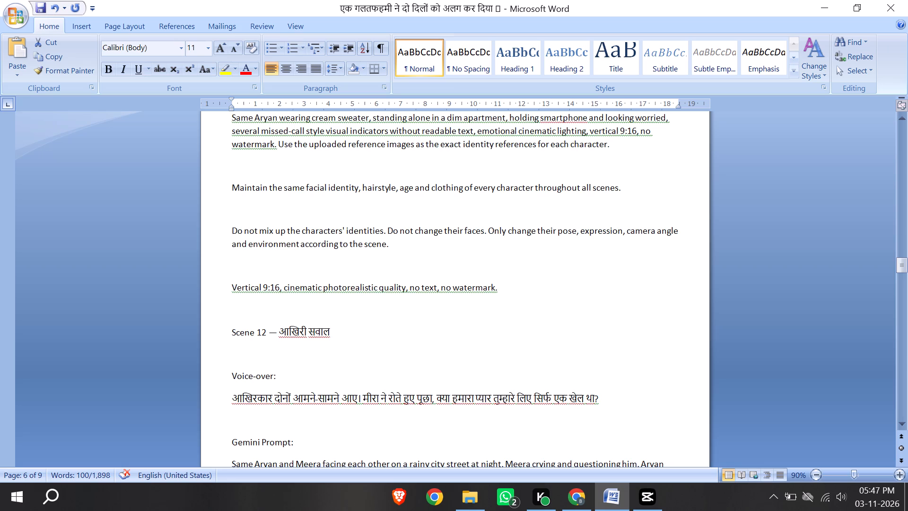
scroll(356, 218, "up", 19)
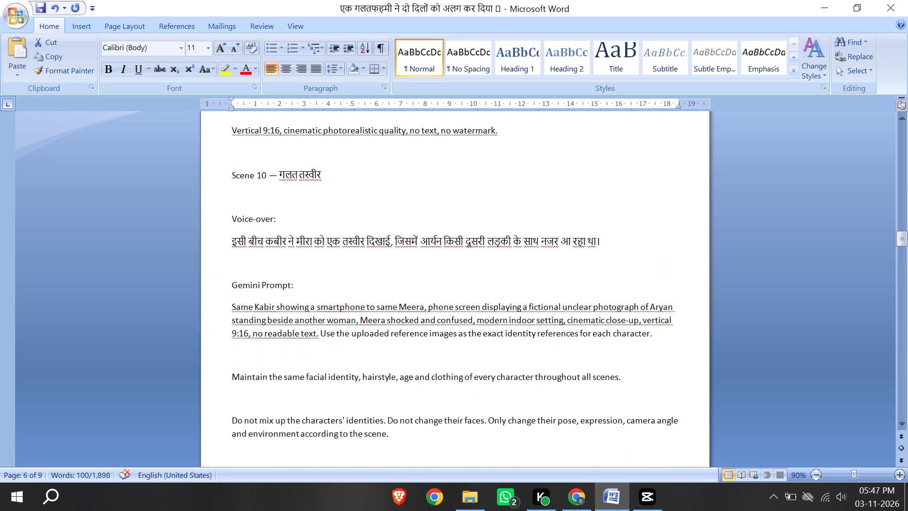
scroll(356, 218, "up", 18)
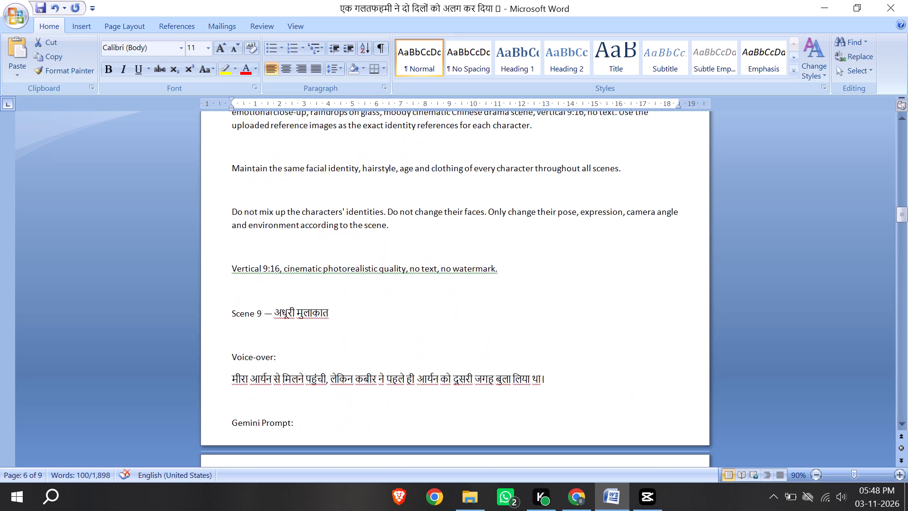
scroll(356, 218, "up", 5)
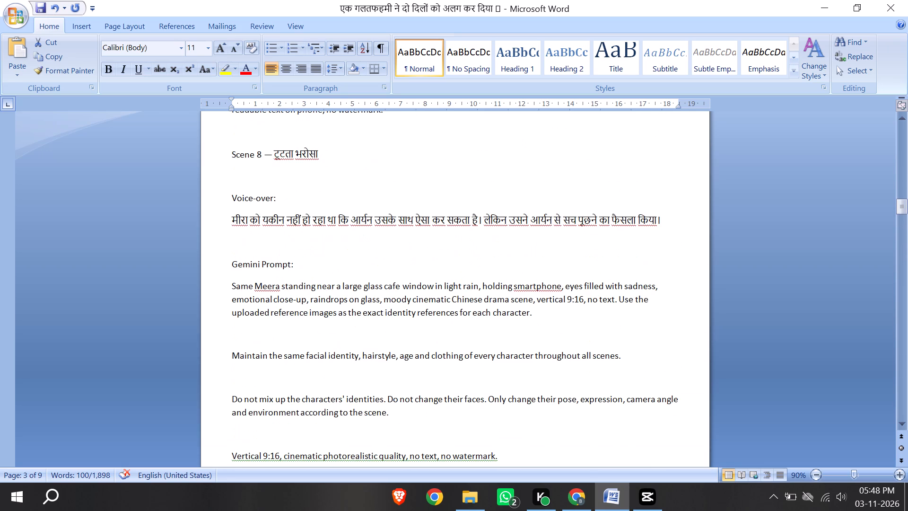
left_click_drag(228, 214, 540, 218)
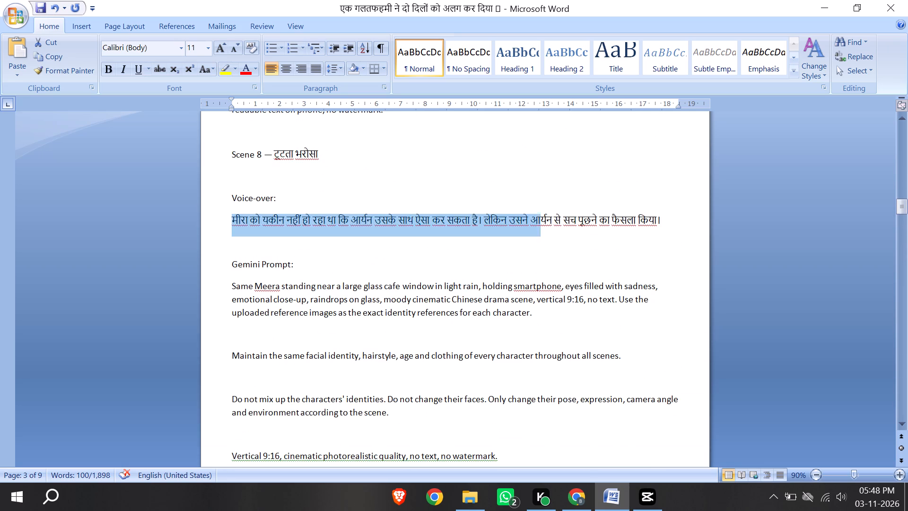
left_click_drag(540, 218, 666, 216)
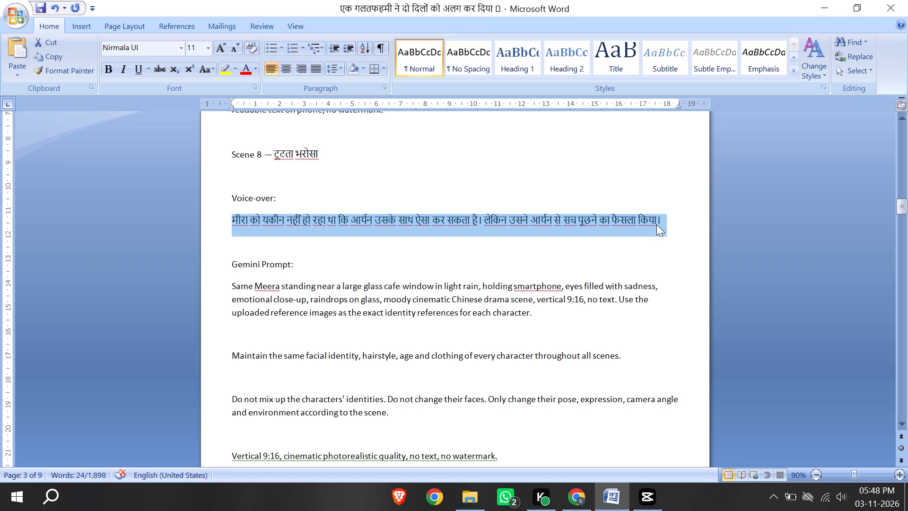
key("ctrl+c")
left_click(576, 497)
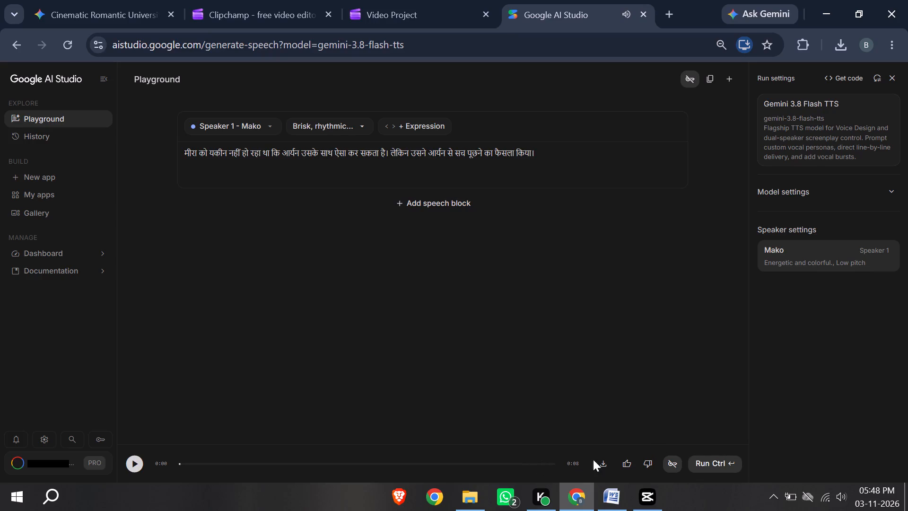
left_click(608, 467)
Switch to Jianying and import the Generated Audio November 03, 2026 - 5_48PM WAV file from Downloads.
left_click(643, 509)
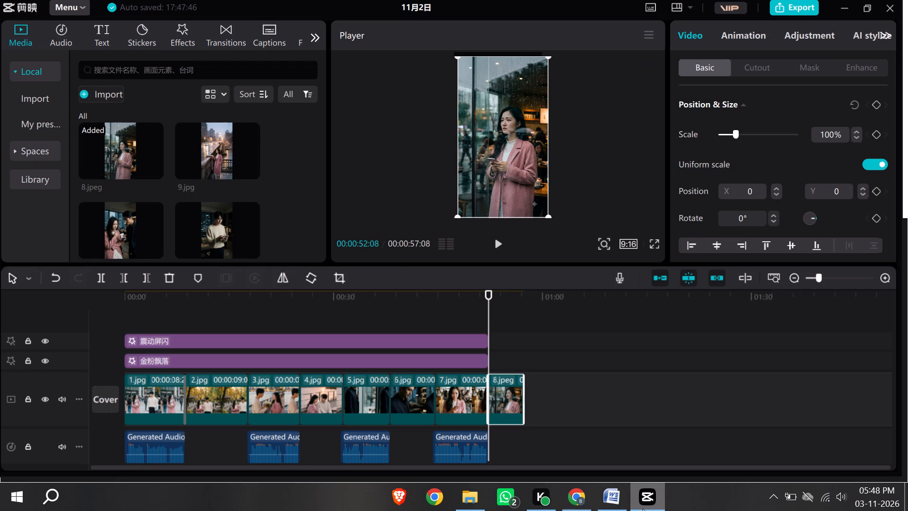
left_click(108, 92)
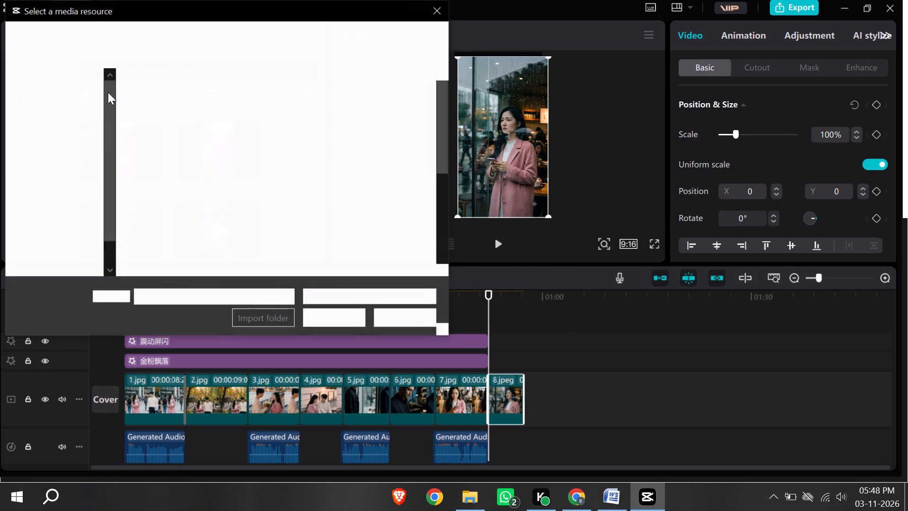
left_click(57, 170)
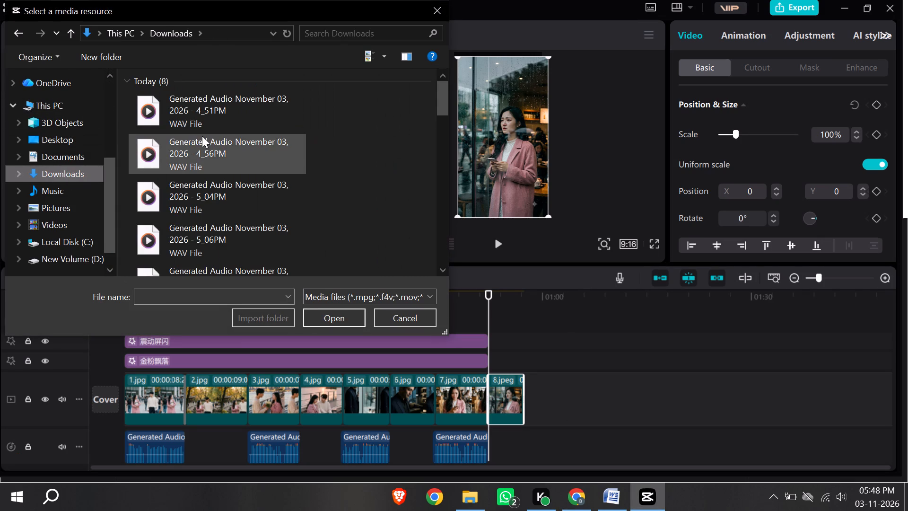
scroll(202, 136, "down", 4)
scroll(202, 136, "up", 1)
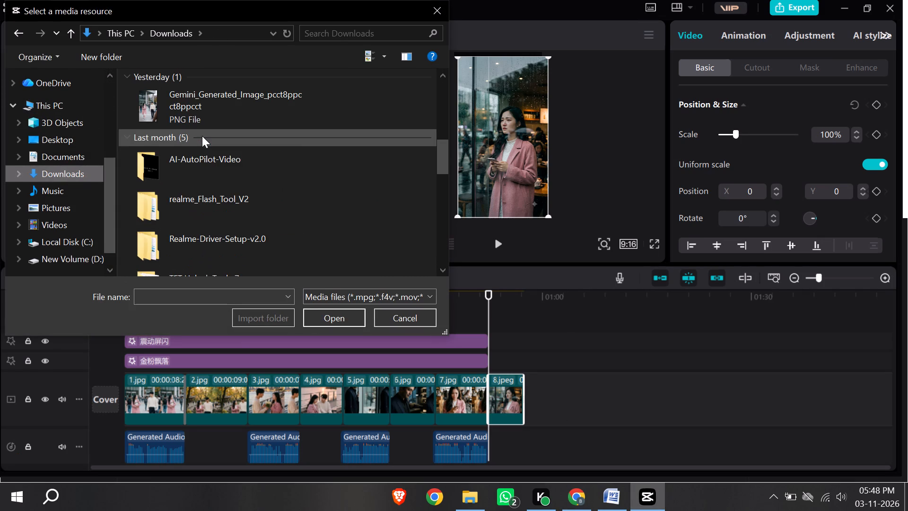
scroll(220, 113, "up", 1)
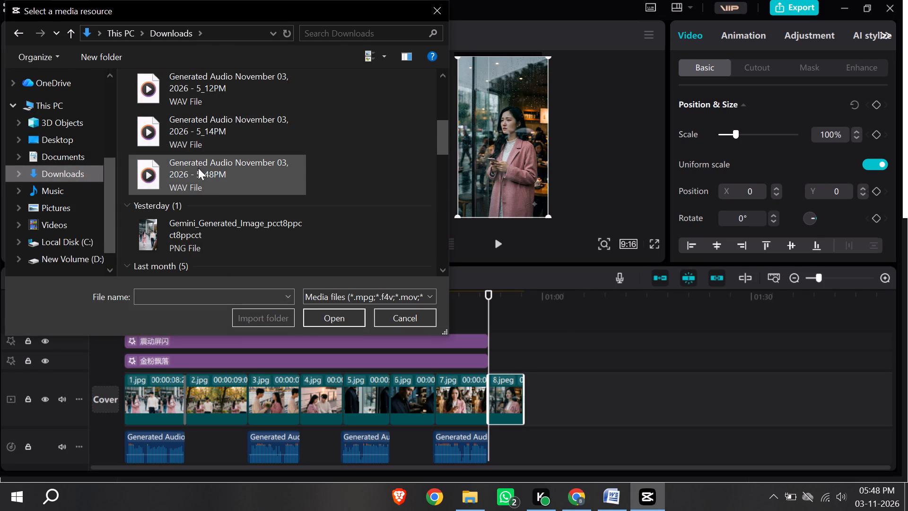
left_click(231, 177)
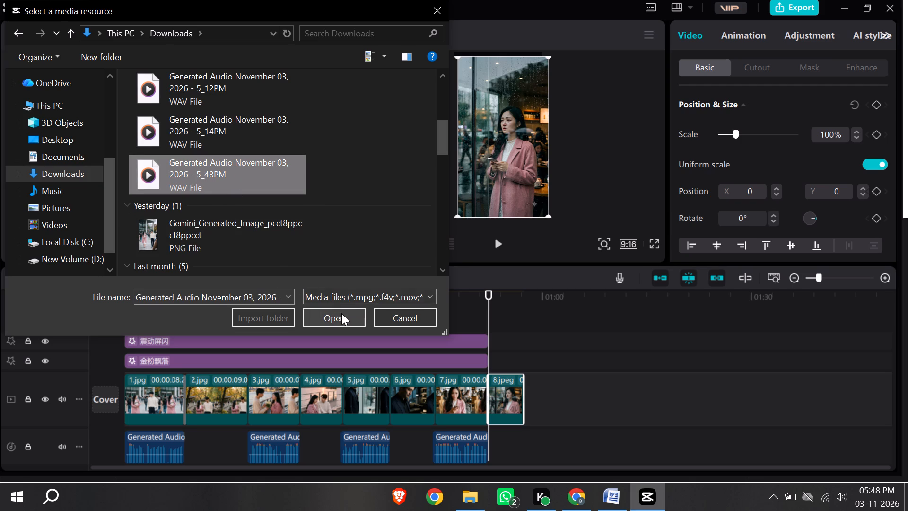
left_click(341, 313)
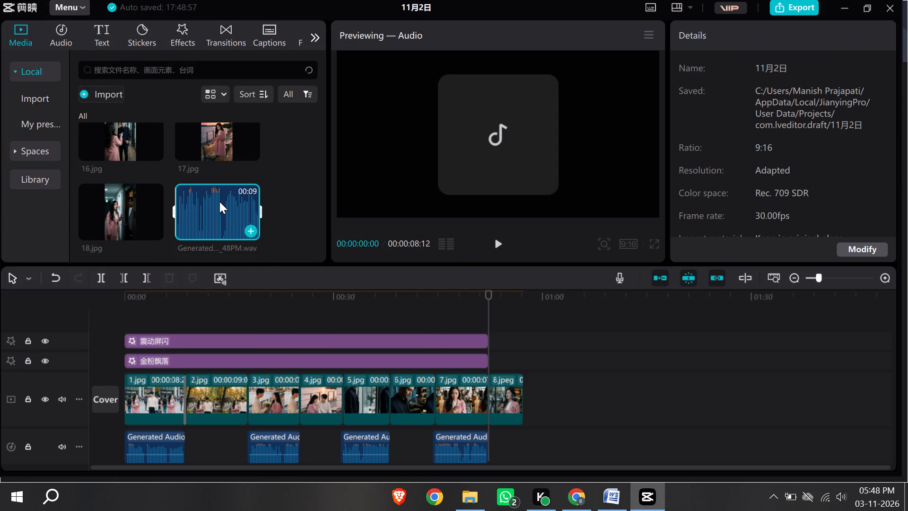
Place the 5_48PM voice-over on the lower audio track, starting slightly before the 8.jpeg clip begins.
left_click_drag(219, 202, 495, 459)
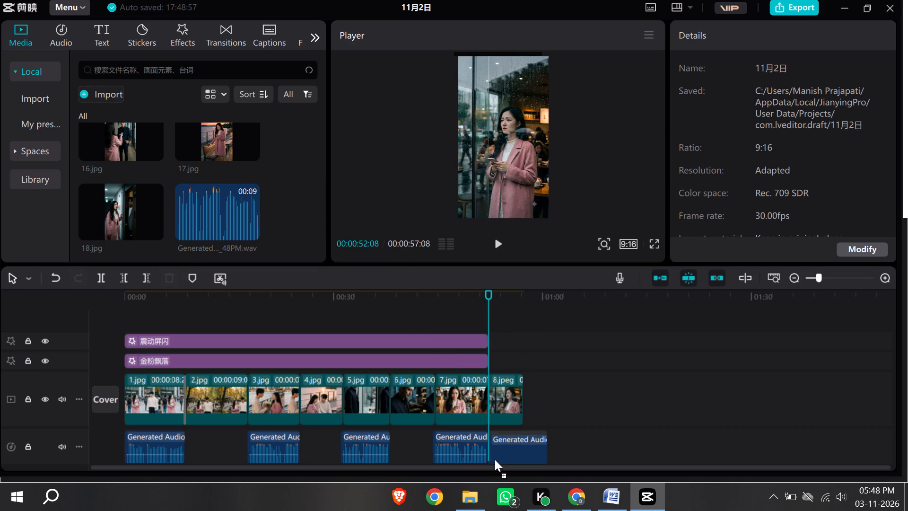
left_click_drag(495, 459, 491, 441)
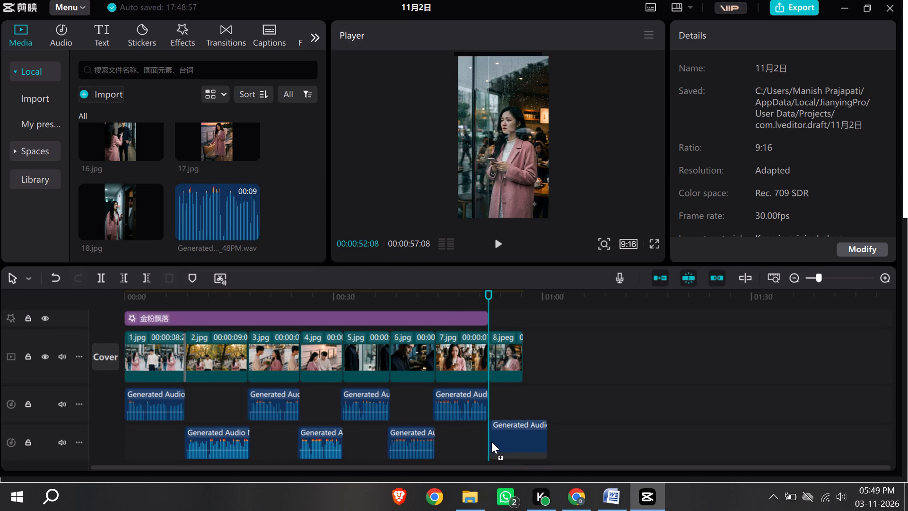
left_click_drag(491, 441, 489, 443)
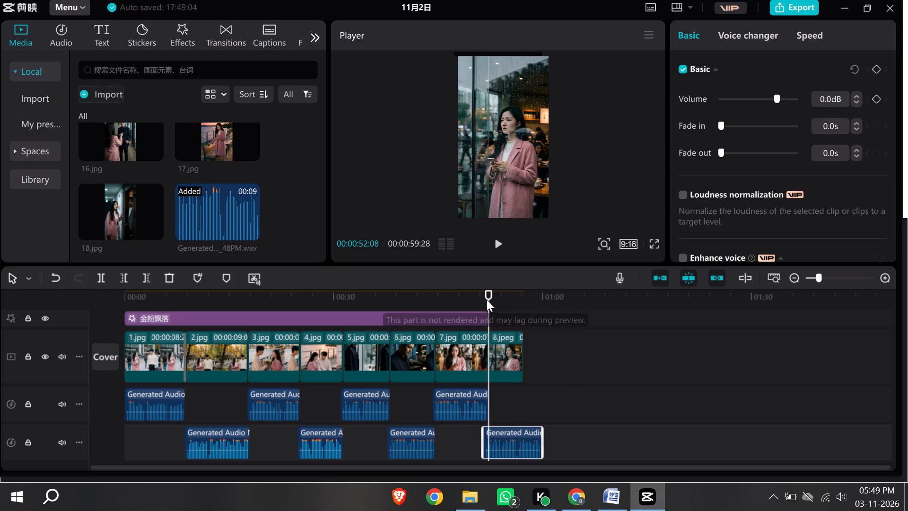
Play the timeline from about 00:00:48 to check the voice-over transition from 7.jpg into 8.jpeg.
left_click_drag(489, 297, 464, 296)
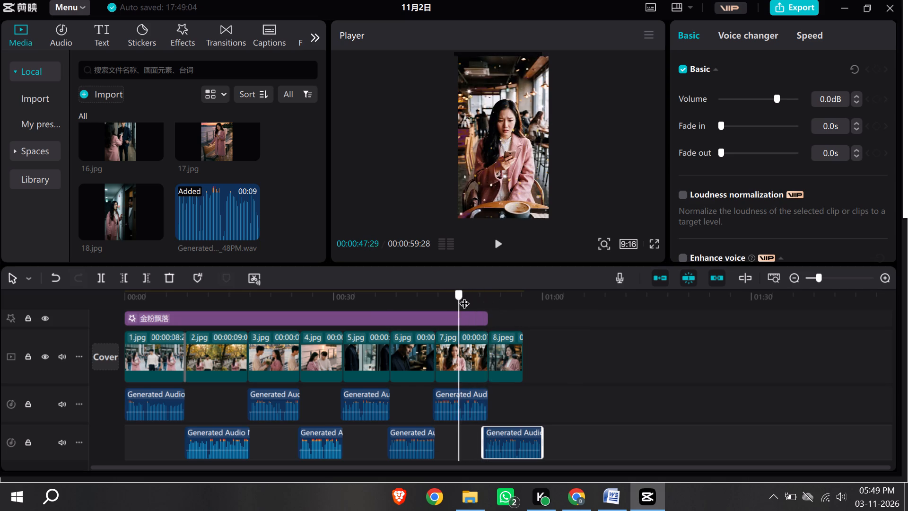
left_click_drag(464, 296, 460, 296)
left_click(500, 244)
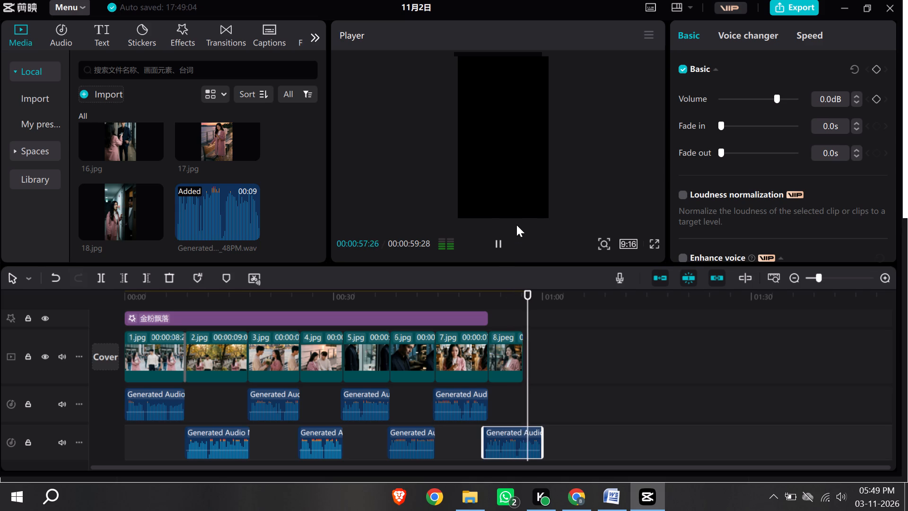
Extend the 8.jpeg clip to the end of its voice-over at 00:00:59:28.
left_click(514, 366)
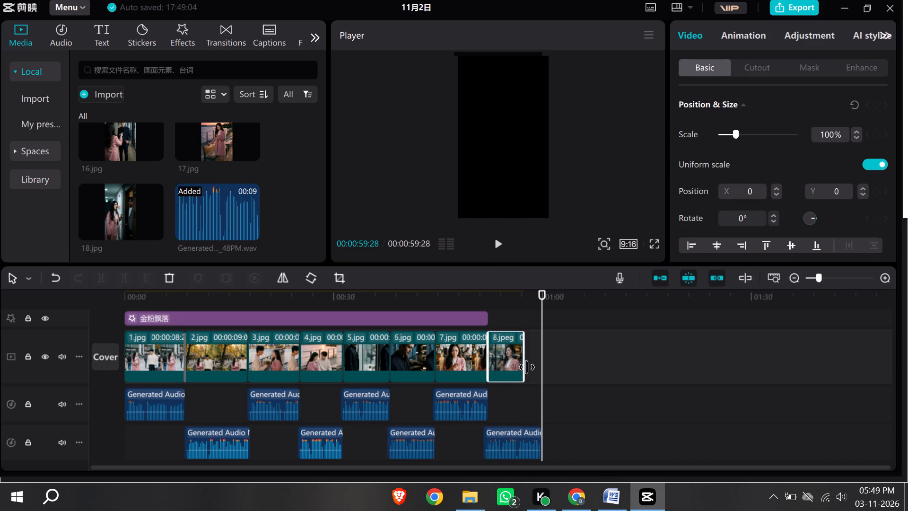
left_click_drag(527, 367, 548, 365)
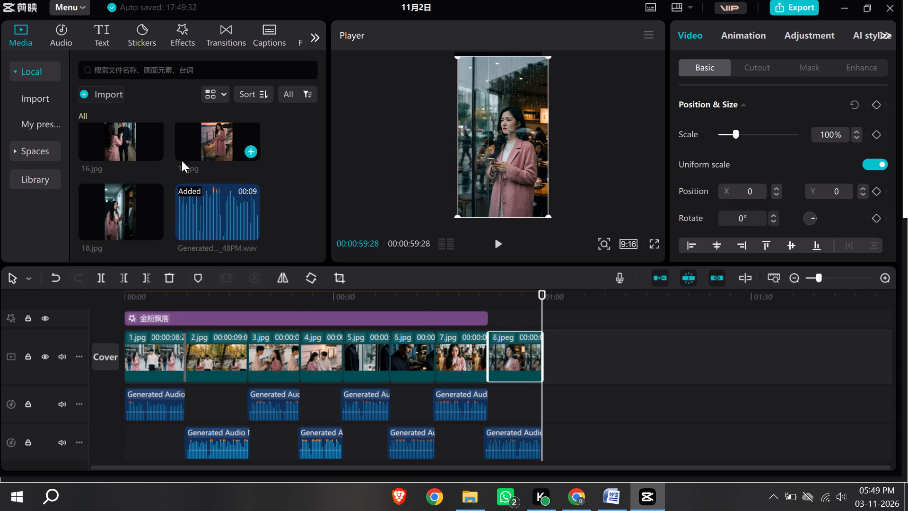
Add the 9.jpg image to the main video track directly after the 8.jpeg clip.
scroll(174, 186, "up", 3)
scroll(176, 183, "down", 1)
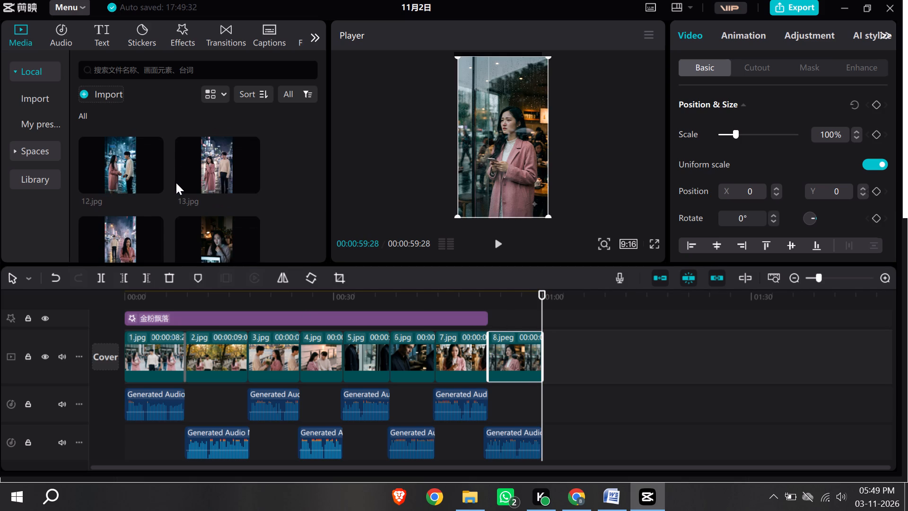
scroll(176, 183, "up", 3)
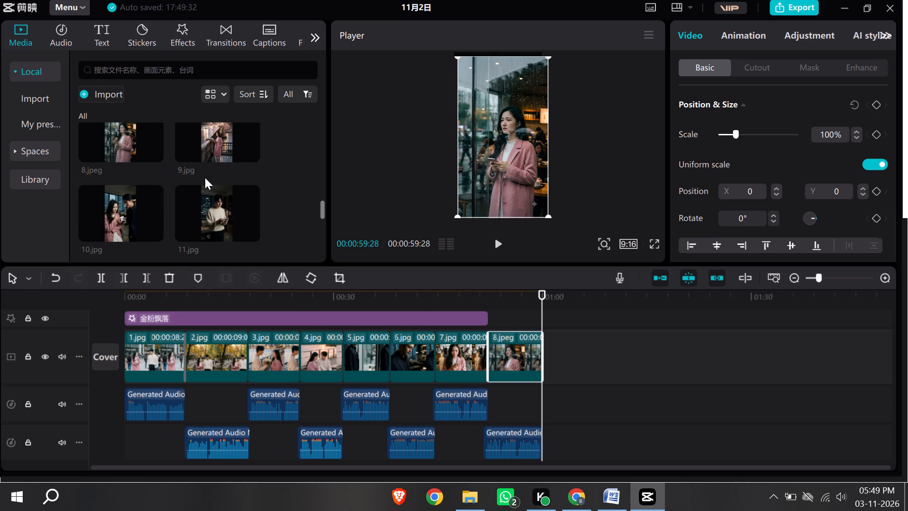
left_click(218, 152)
left_click_drag(207, 136, 563, 367)
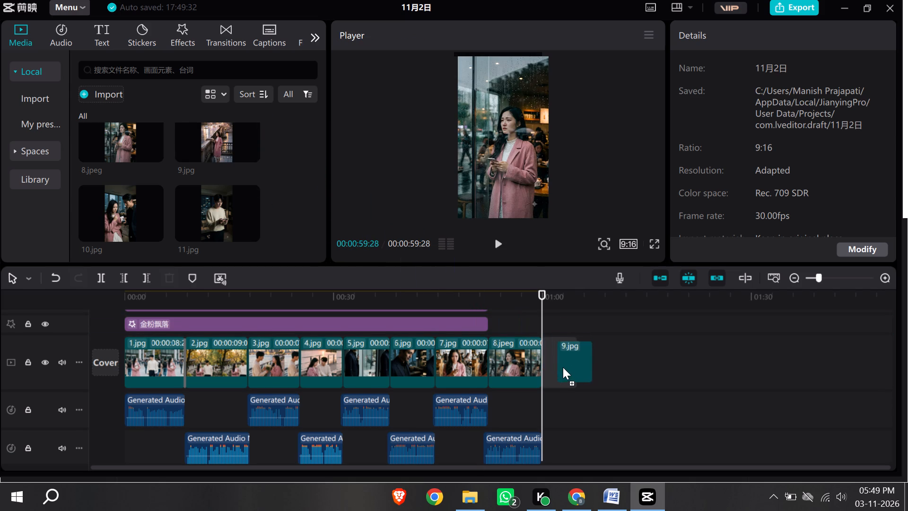
left_click_drag(563, 367, 558, 368)
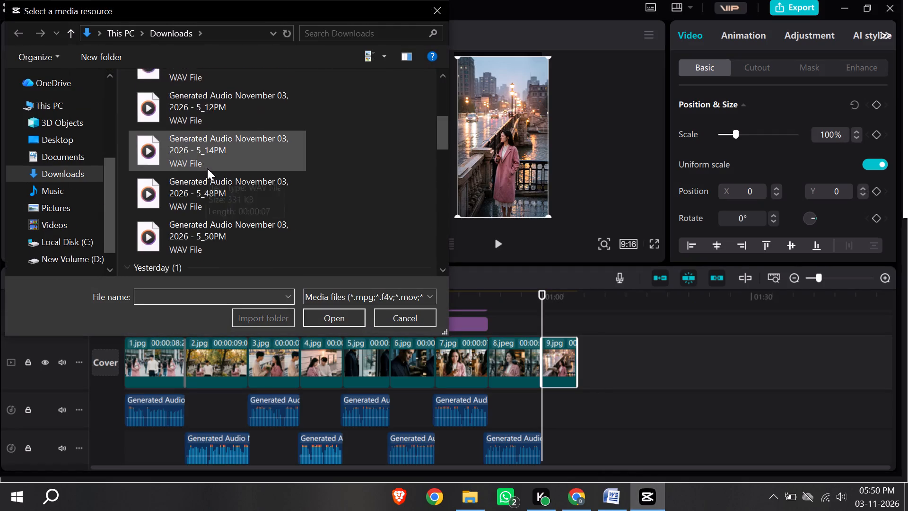
scroll(207, 168, "down", 2)
scroll(207, 168, "up", 1)
left_click(237, 92)
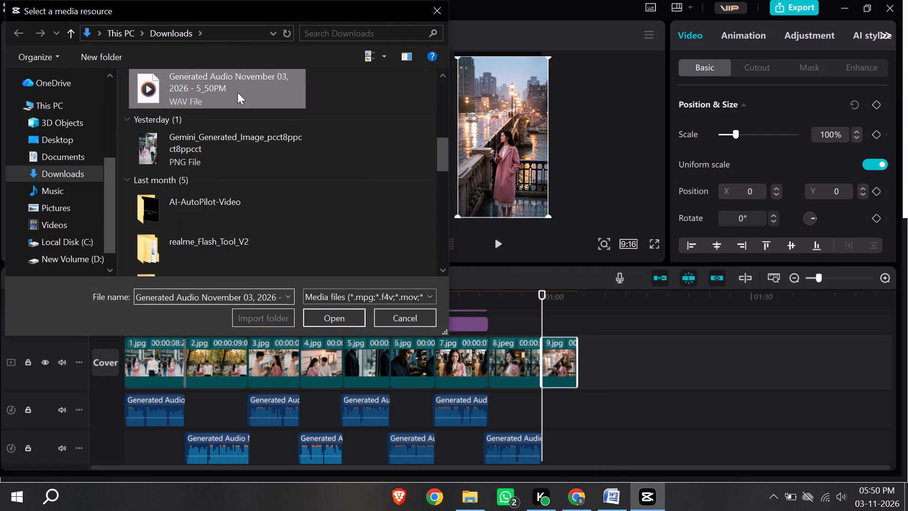
left_click(354, 317)
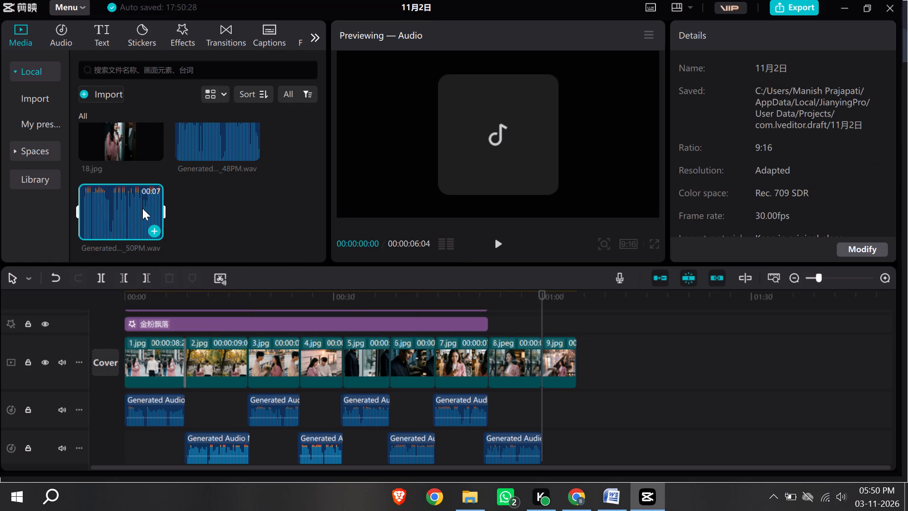
Place the 5_50PM voice-over on the upper audio track, starting where the 9.jpg clip begins.
left_click_drag(122, 201, 554, 441)
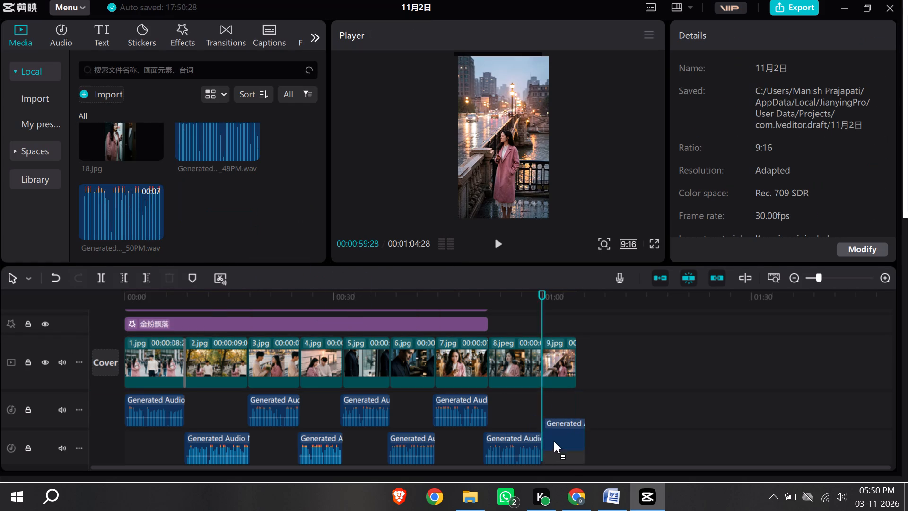
left_click_drag(554, 441, 545, 417)
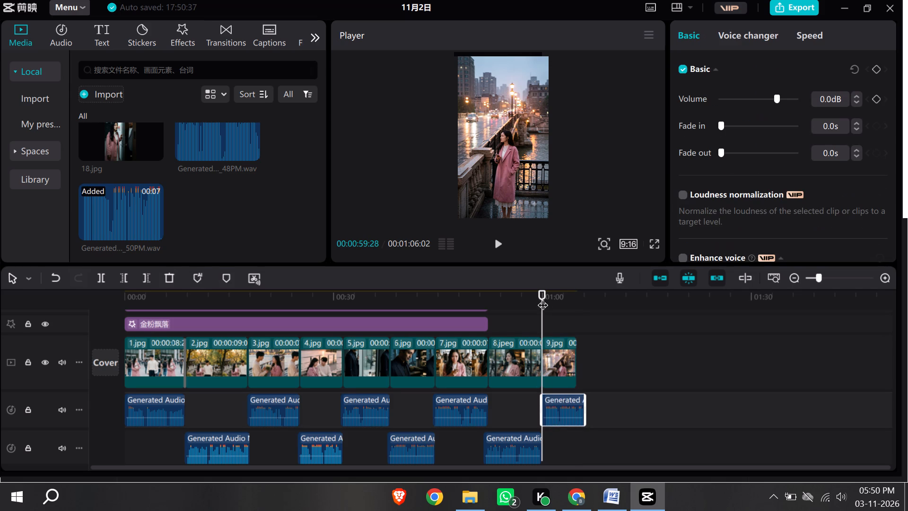
Play the timeline from about 00:00:50 to check the voice-overs across 7.jpg, 8.jpeg and 9.jpg.
left_click_drag(545, 311, 480, 308)
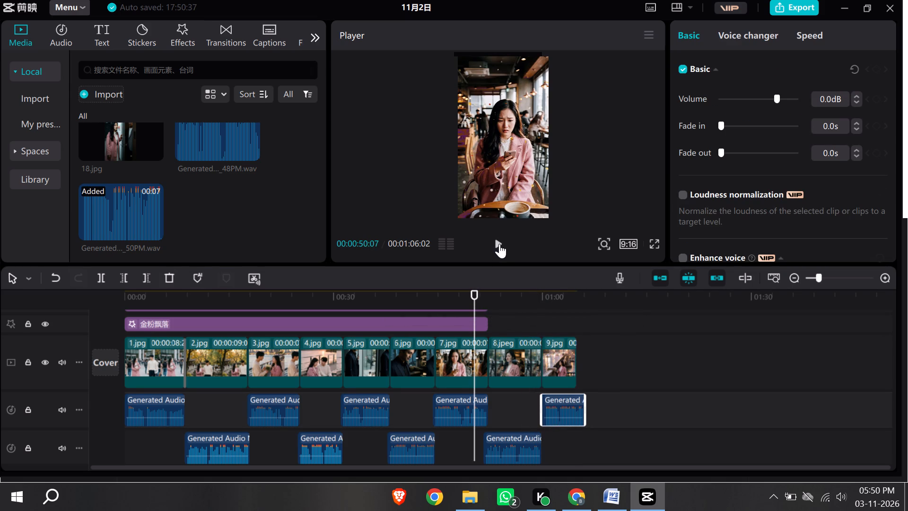
left_click(499, 244)
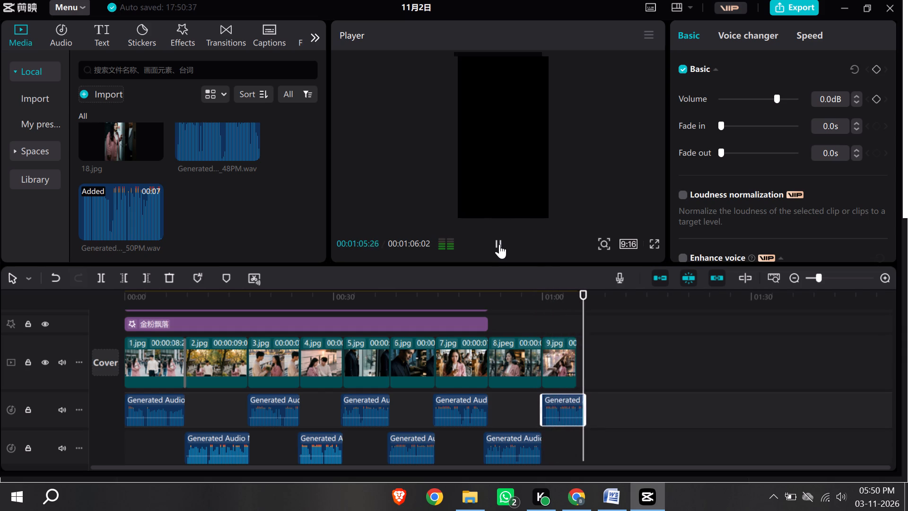
Extend the 9.jpg clip to the end of its voice-over at 00:01:06:02.
left_click(557, 372)
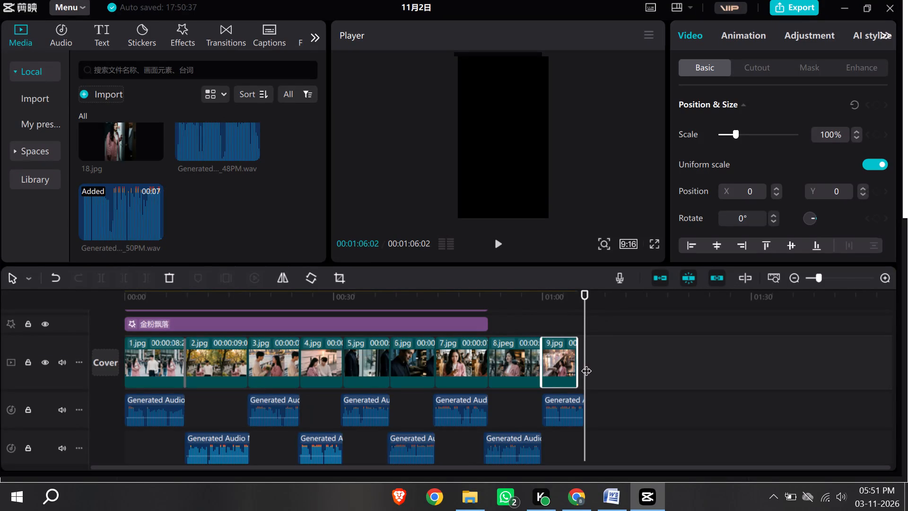
left_click_drag(581, 363, 588, 360)
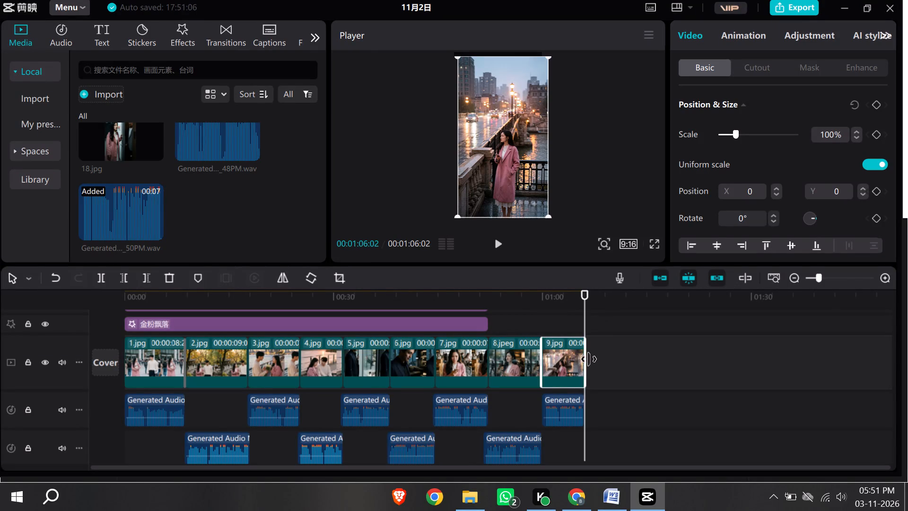
Add the 10.jpg image to the main video track directly after the 9.jpg clip.
scroll(262, 179, "up", 4)
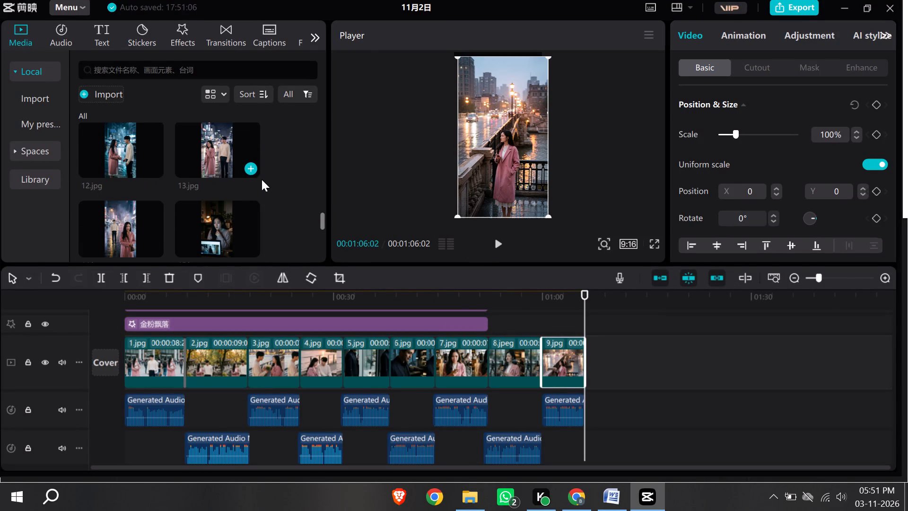
scroll(237, 176, "up", 2)
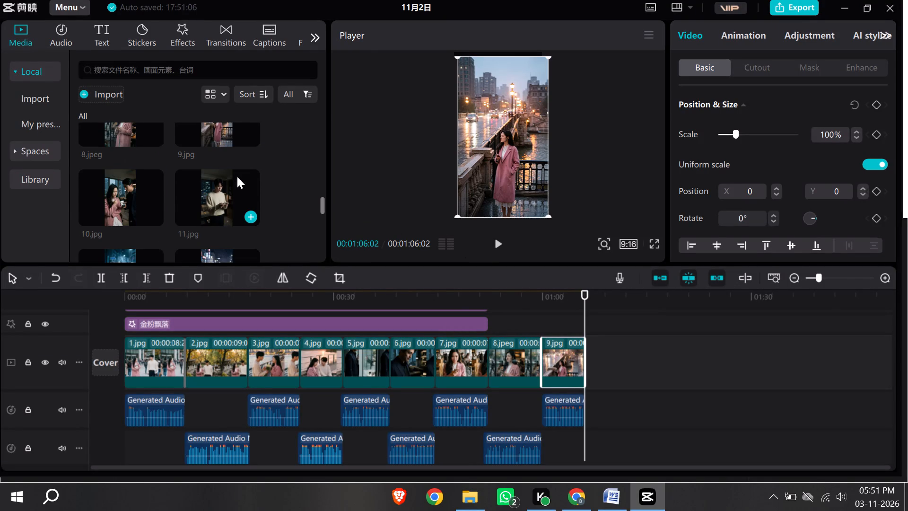
left_click(113, 206)
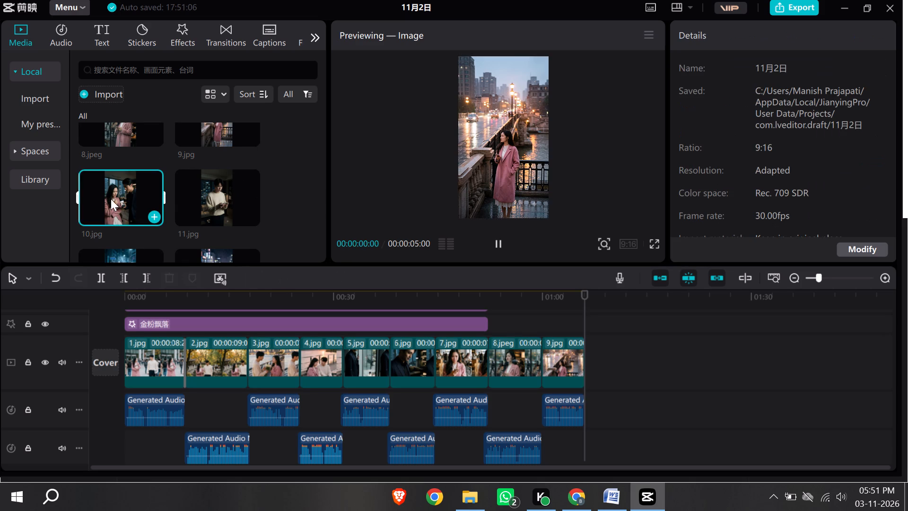
left_click_drag(110, 195, 589, 365)
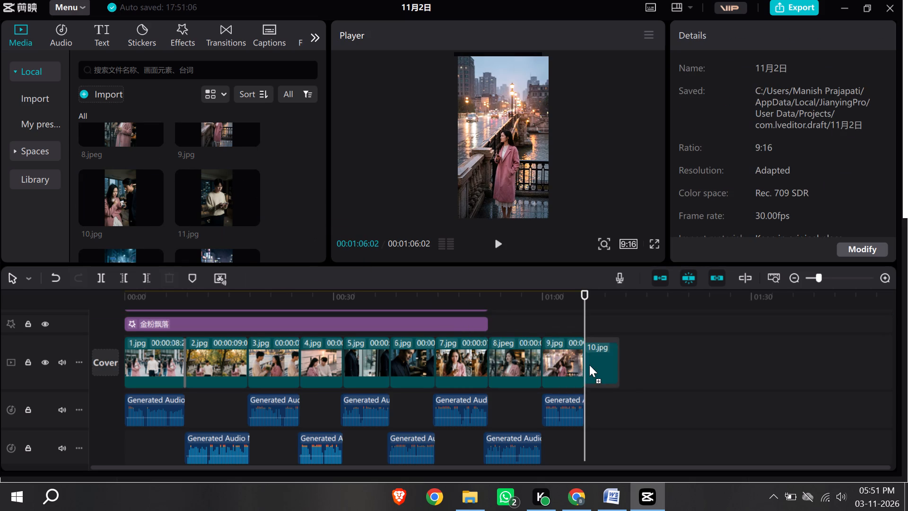
left_click_drag(589, 365, 597, 367)
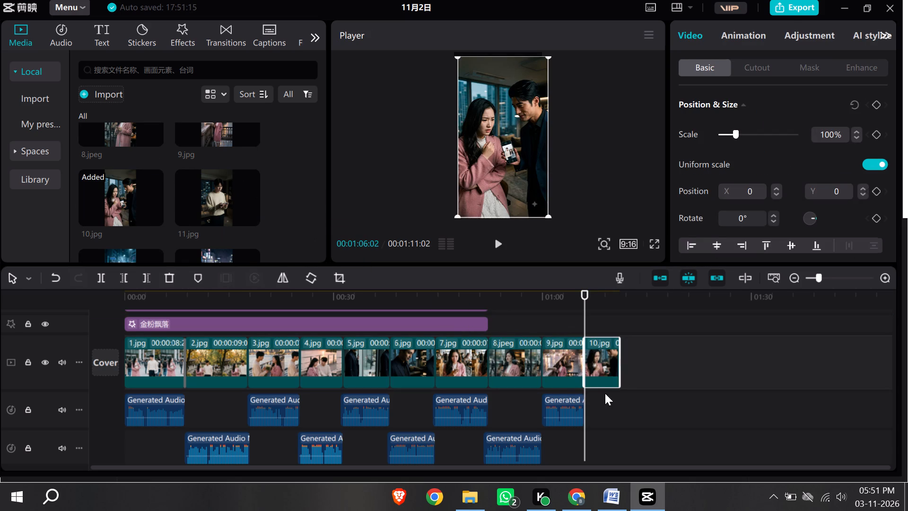
Switch to the Word script and copy the Hindi voice-over line of Scene 10.
left_click(609, 497)
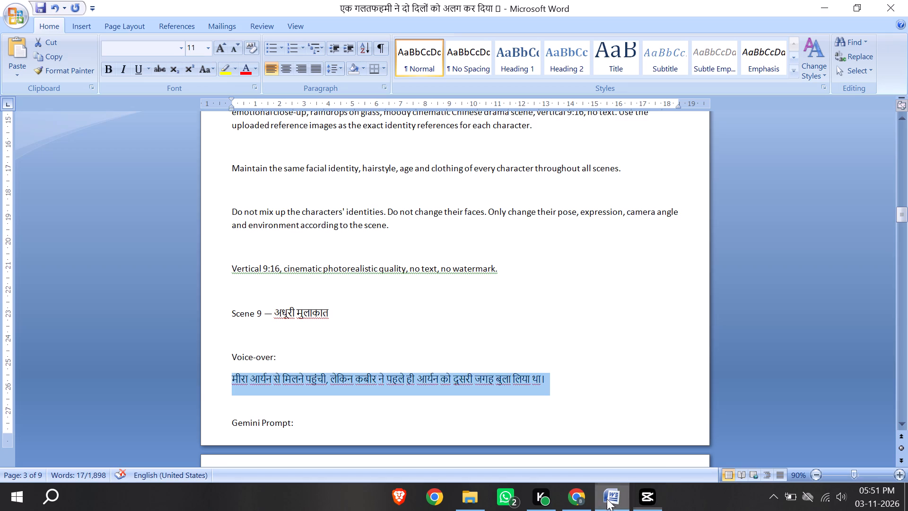
scroll(451, 368, "down", 9)
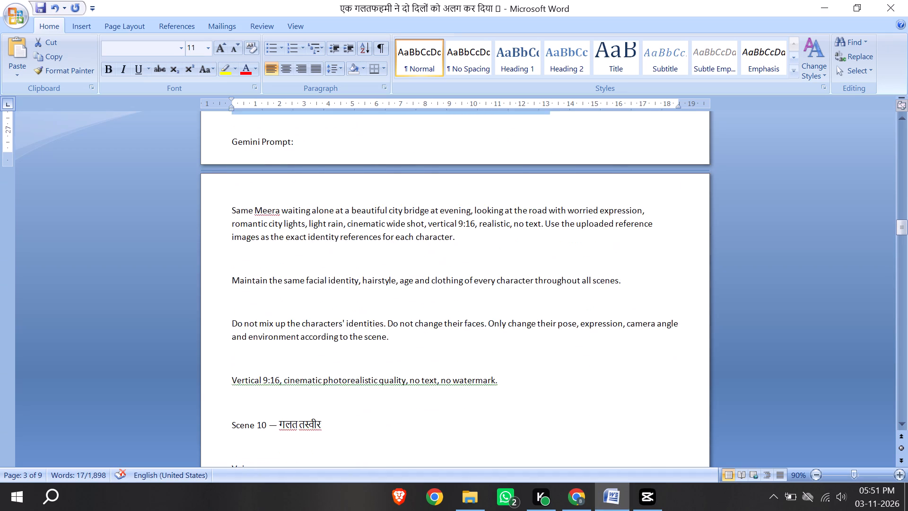
scroll(451, 367, "down", 4)
left_click_drag(231, 366, 237, 366)
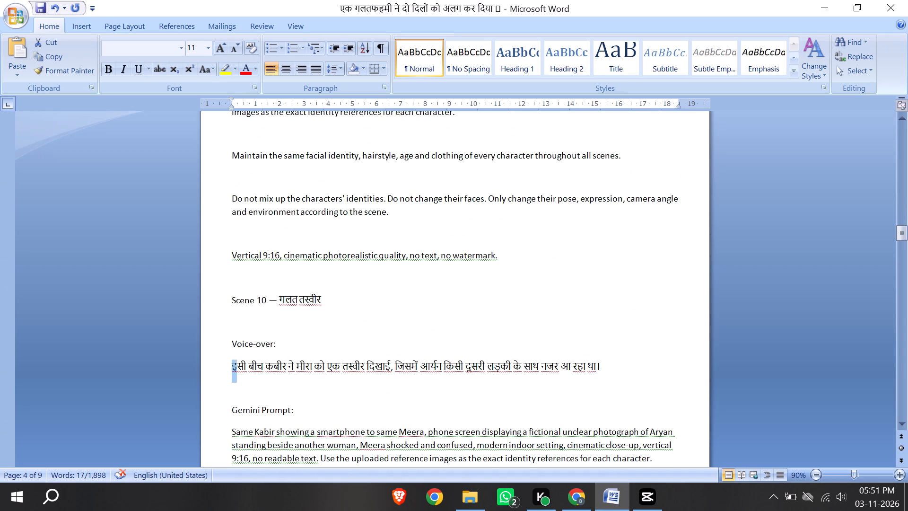
left_click_drag(237, 366, 601, 365)
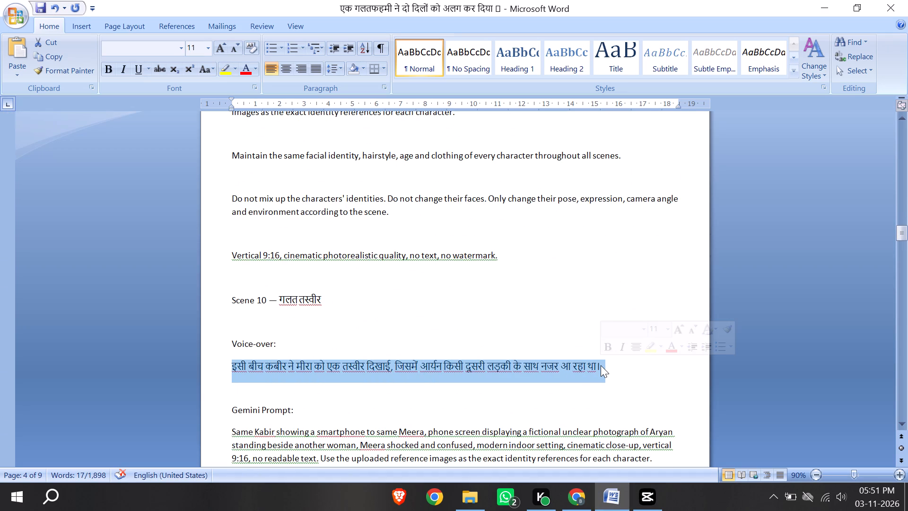
key("ctrl+c")
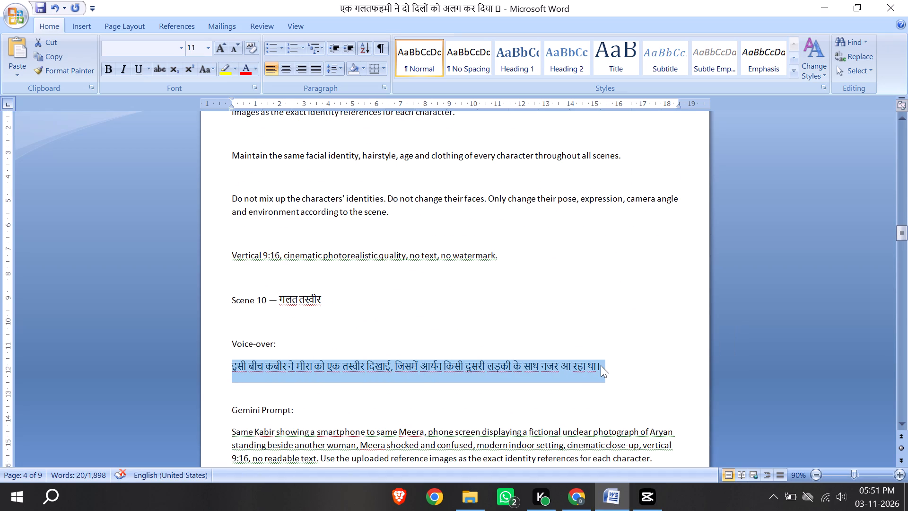
left_click(575, 489)
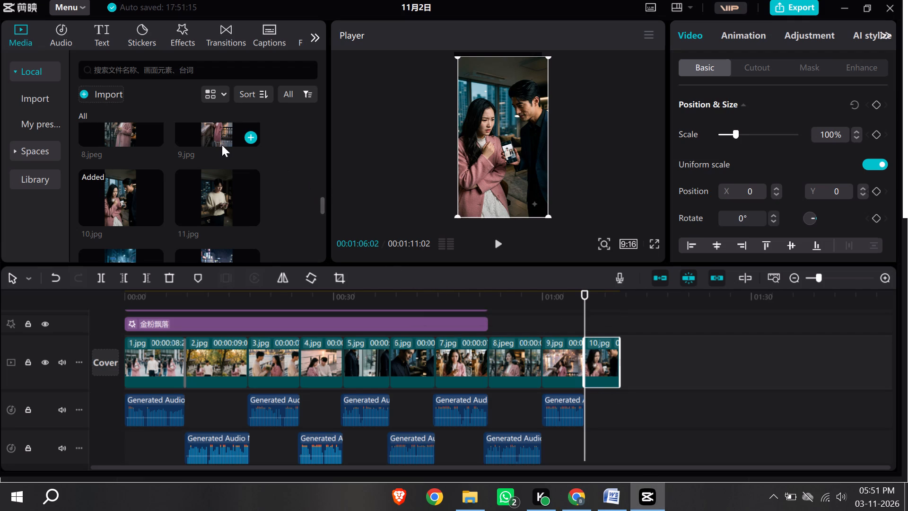
left_click(115, 96)
scroll(205, 173, "down", 4)
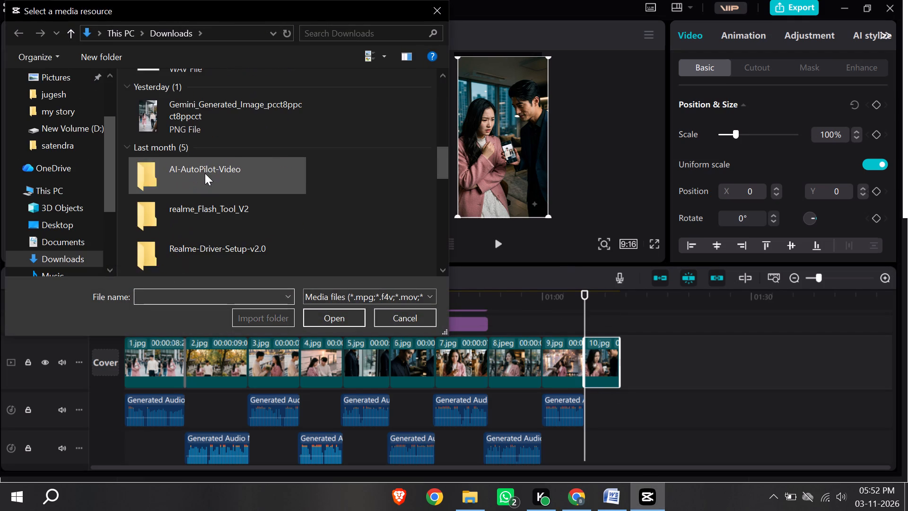
scroll(203, 168, "up", 1)
left_click(230, 163)
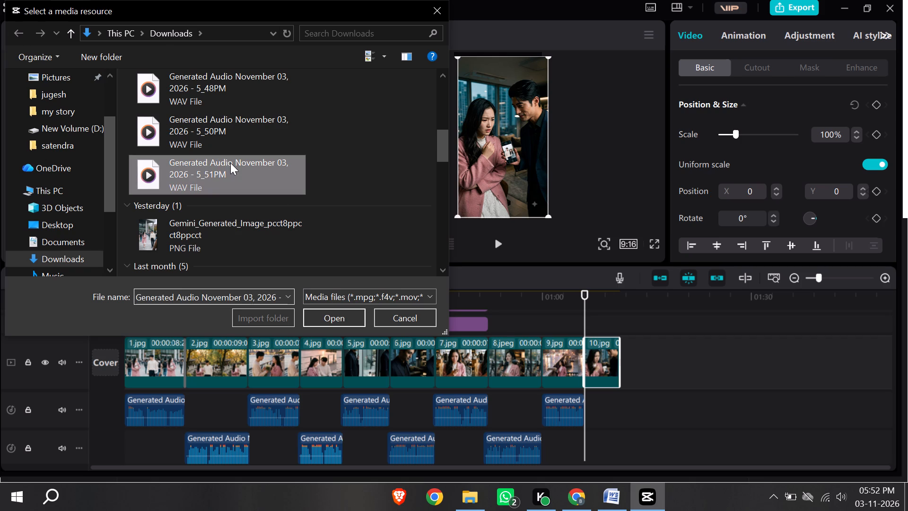
left_click(345, 311)
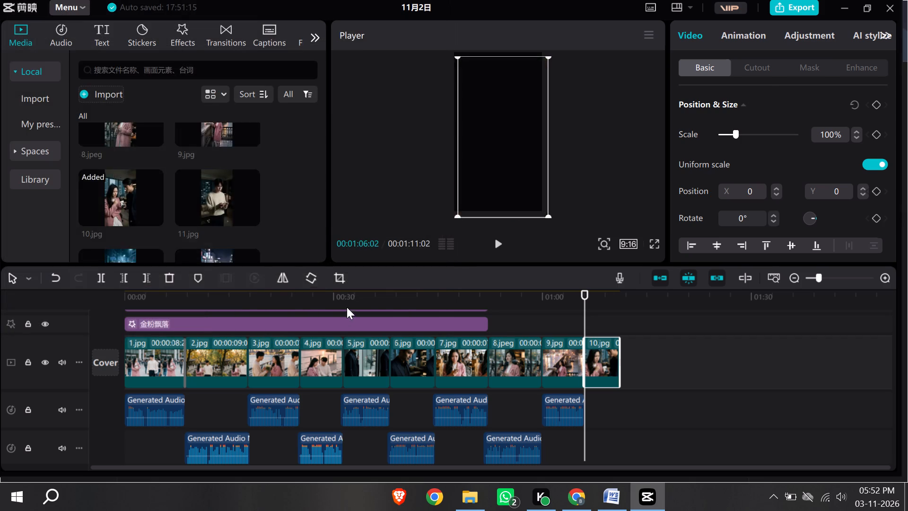
Place the 5_51PM voice-over on the lower audio track near the start of the 10.jpg clip.
left_click_drag(224, 199, 273, 230)
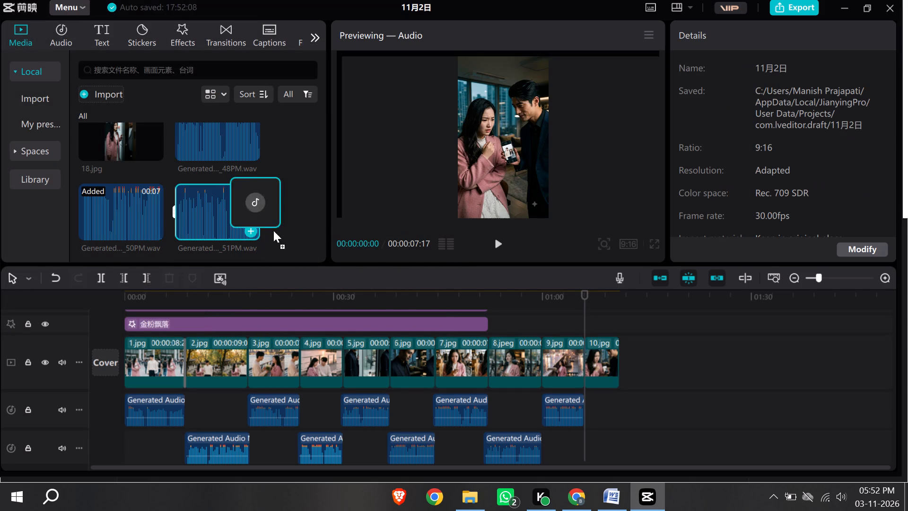
left_click_drag(273, 230, 587, 448)
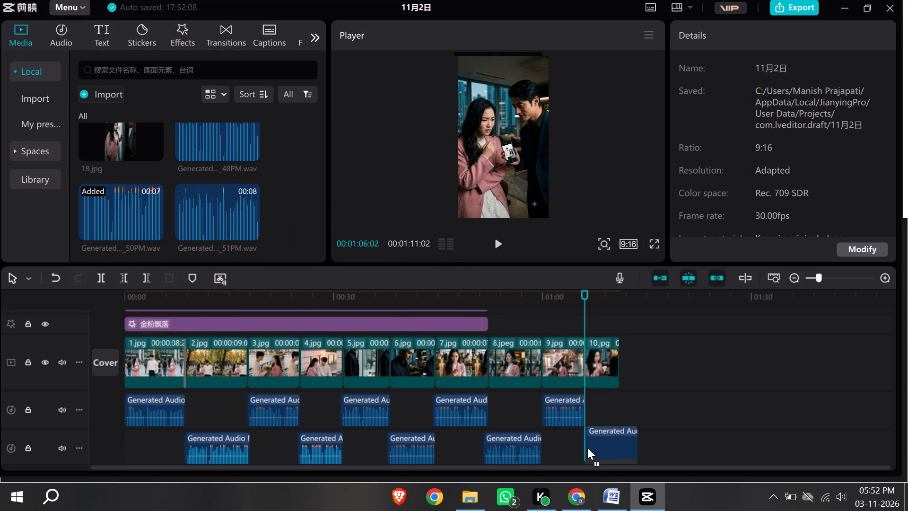
left_click_drag(587, 448, 584, 448)
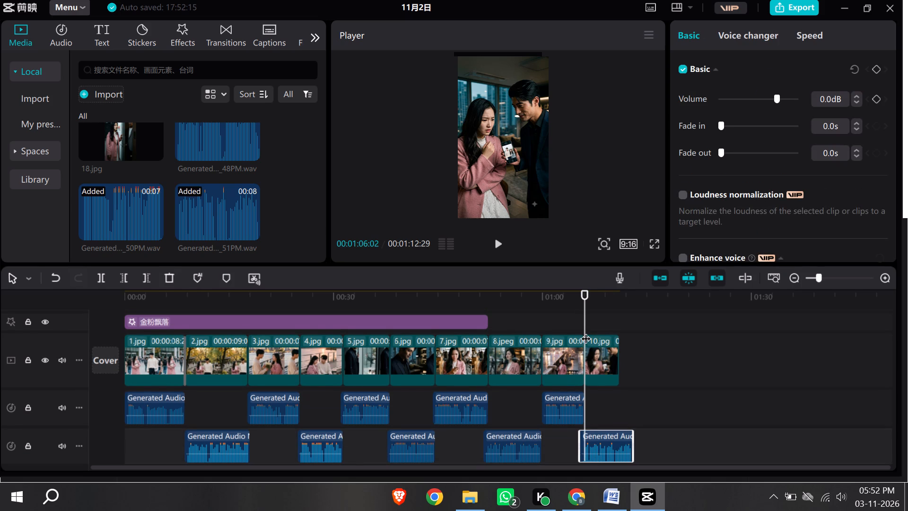
Play the timeline from about 00:00:56 to check the voice-overs across 8.jpeg, 9.jpg and 10.jpg.
left_click_drag(585, 331, 521, 338)
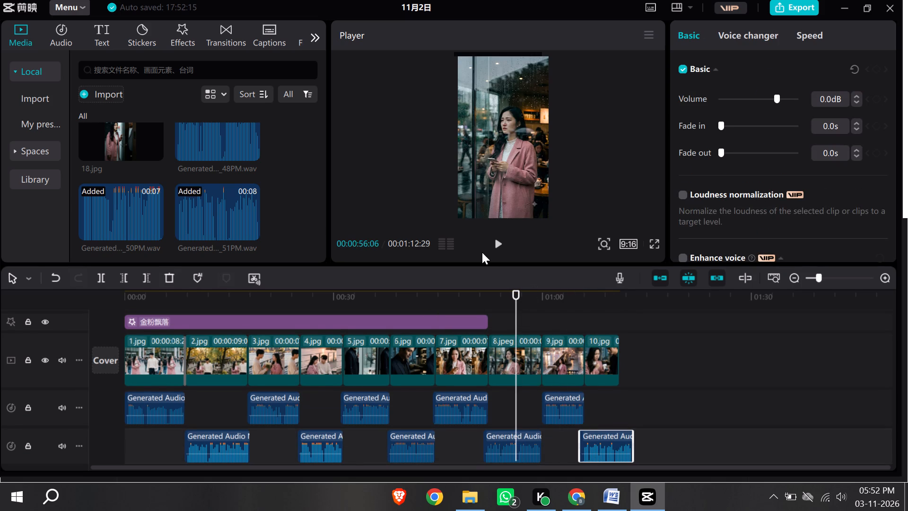
left_click(496, 248)
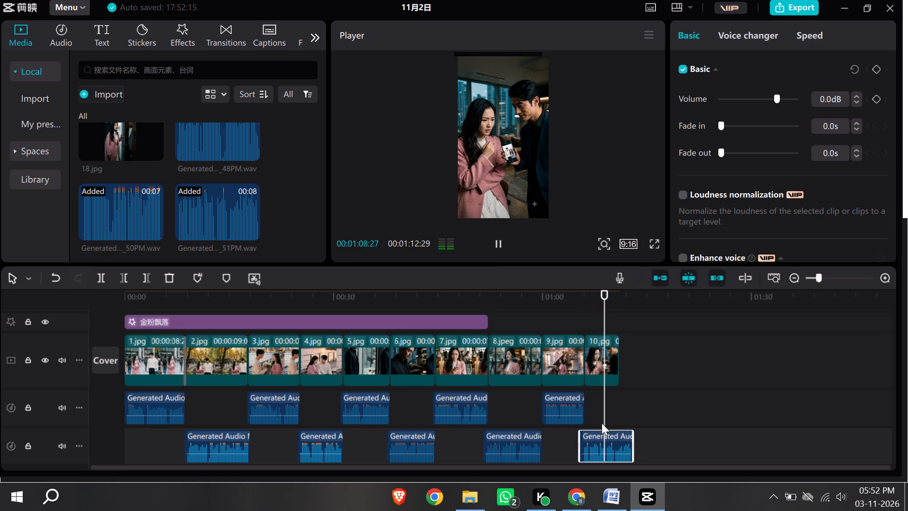
Shift the 5_51PM voice-over on the lower audio track so it starts where the 10.jpg clip begins.
left_click_drag(596, 439, 606, 435)
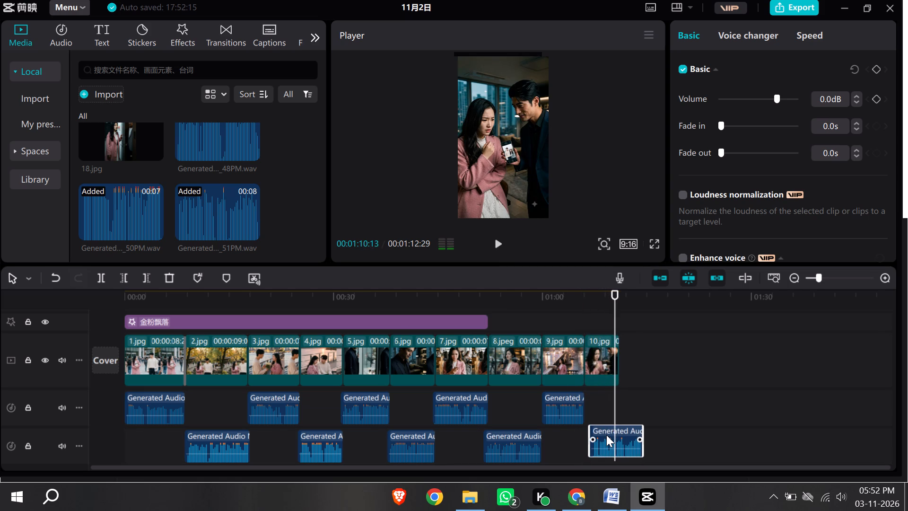
left_click_drag(606, 435, 602, 439)
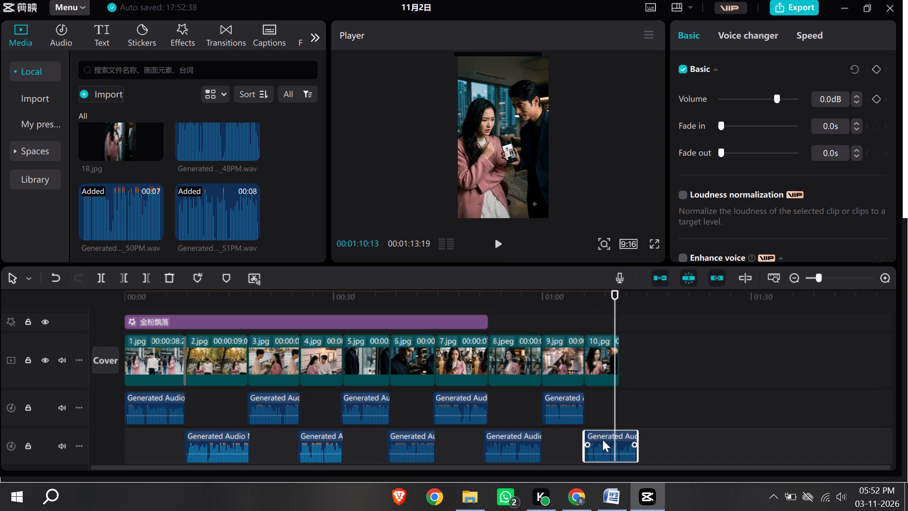
Play the timeline from about 00:01:04 to check the transition from the 9.jpg voice-over to the 10.jpg voice-over.
left_click_drag(613, 293, 602, 294)
left_click_drag(620, 402, 580, 404)
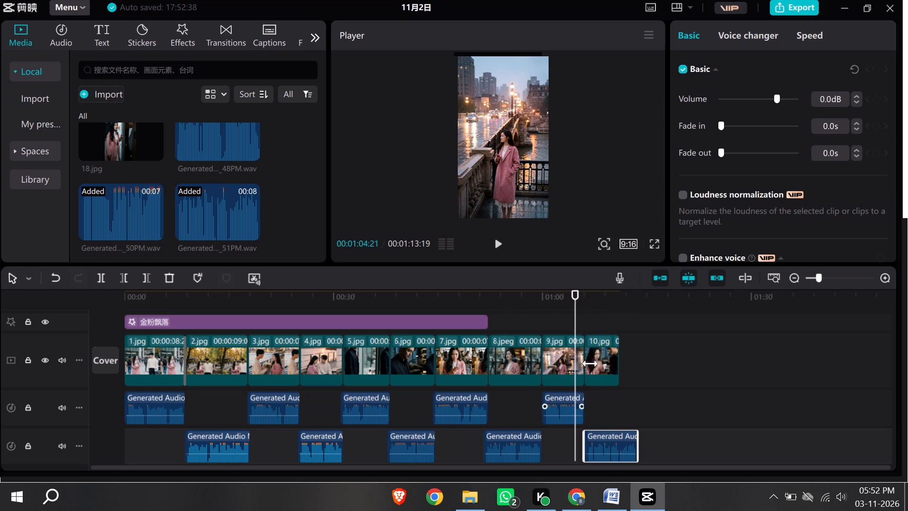
left_click(496, 242)
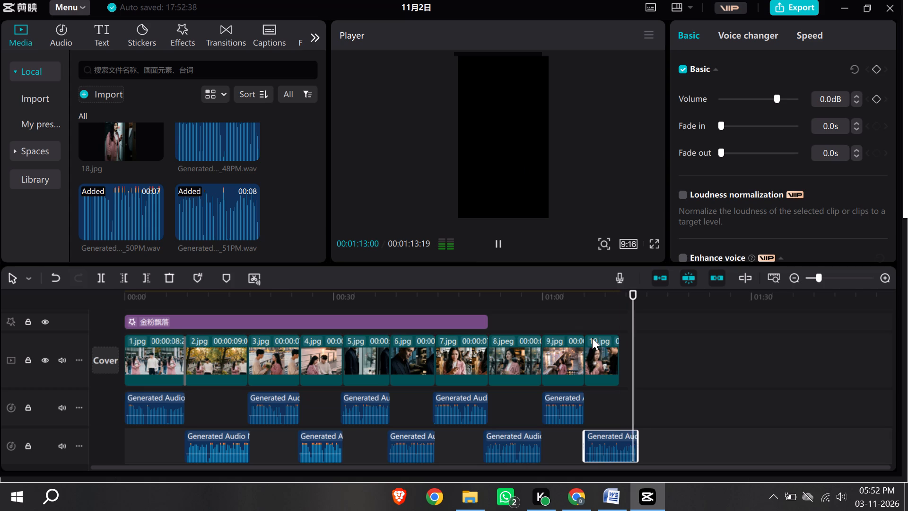
Extend the 10.jpg clip to the end of its voice-over at 00:01:13:19.
left_click(612, 355)
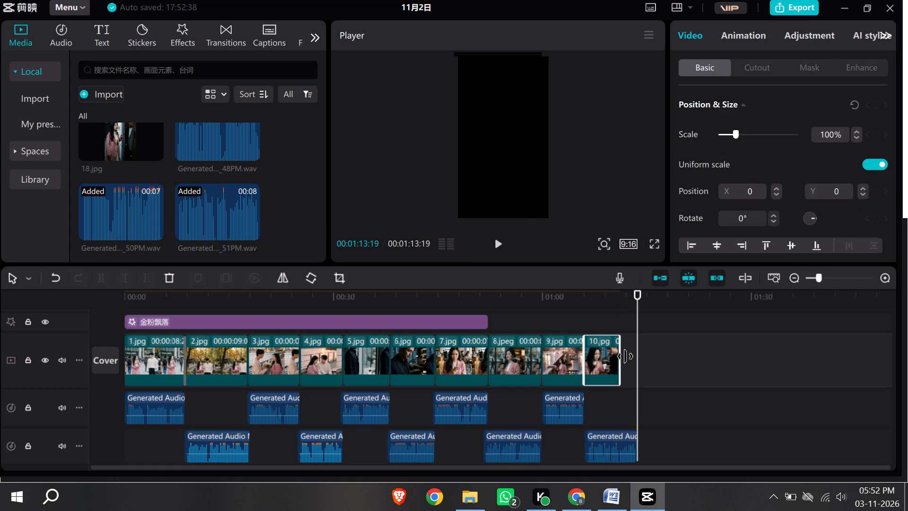
left_click_drag(625, 356, 640, 357)
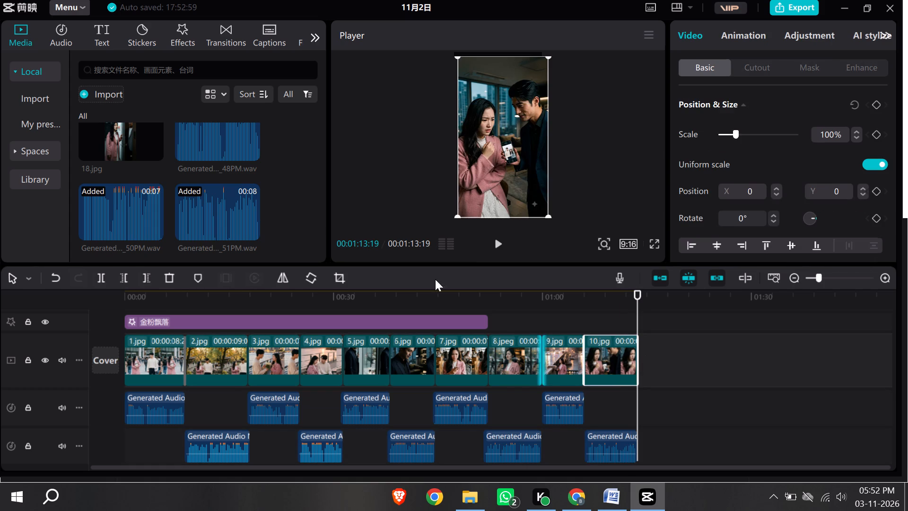
Add the 11.jpg image to the main video track directly after the 10.jpg clip.
scroll(122, 151, "up", 3)
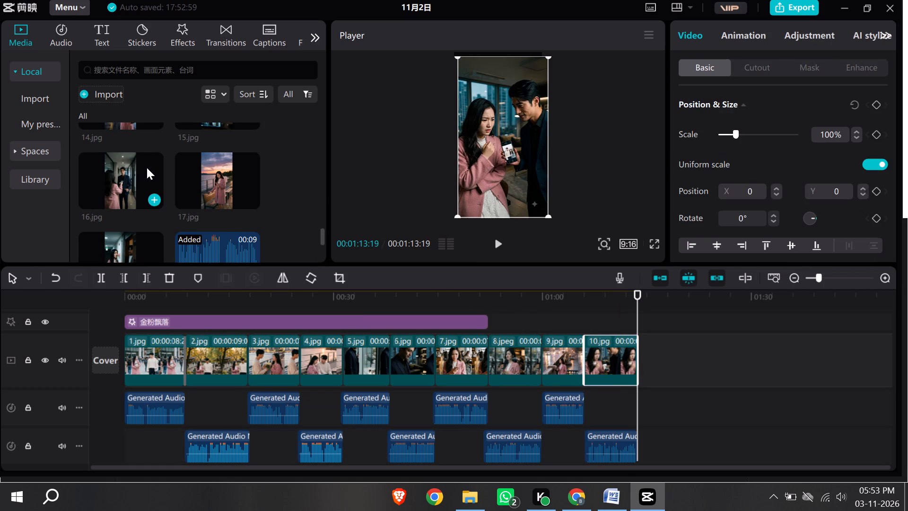
scroll(150, 160, "up", 2)
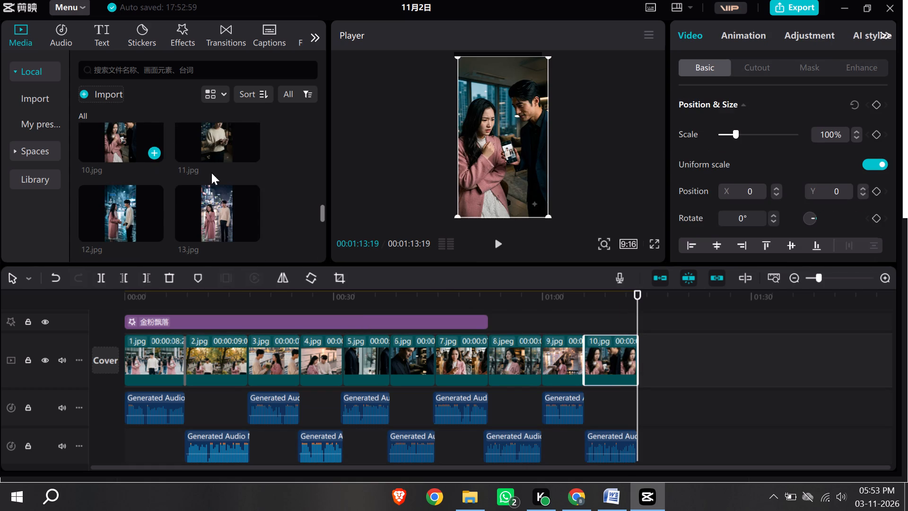
left_click(218, 150)
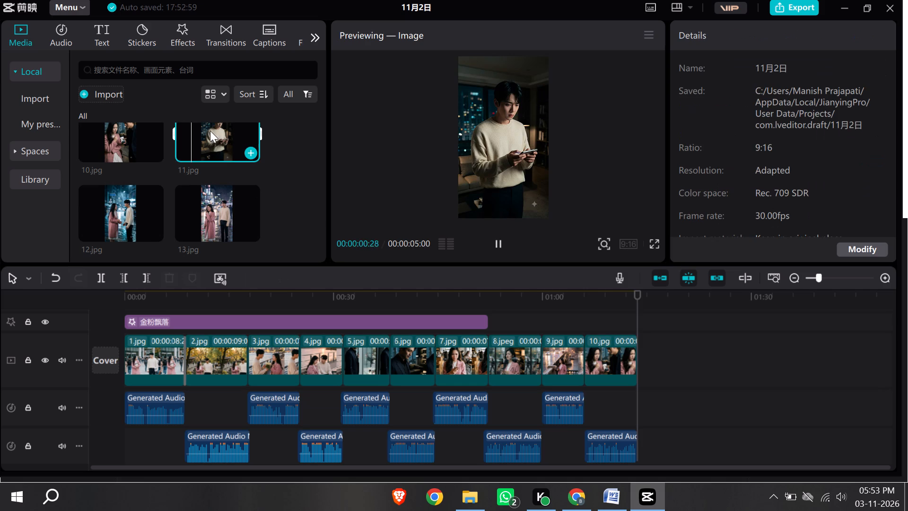
left_click_drag(210, 131, 652, 364)
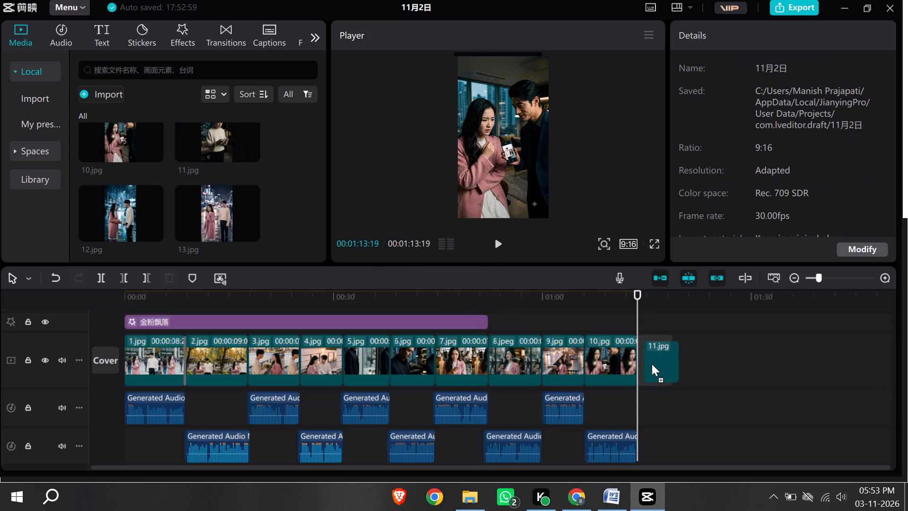
left_click_drag(652, 364, 653, 361)
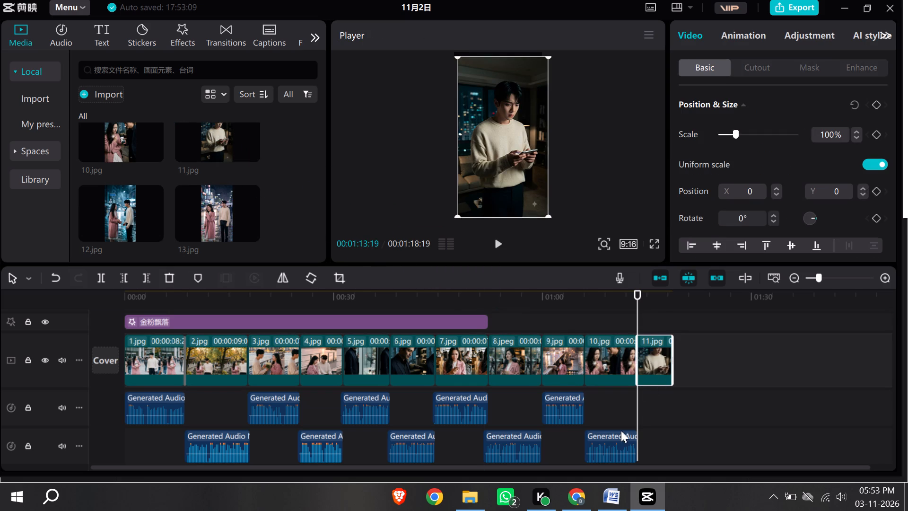
Switch to the Word script and copy the Scene 11 Hindi voice-over line.
left_click(618, 494)
scroll(410, 351, "down", 7)
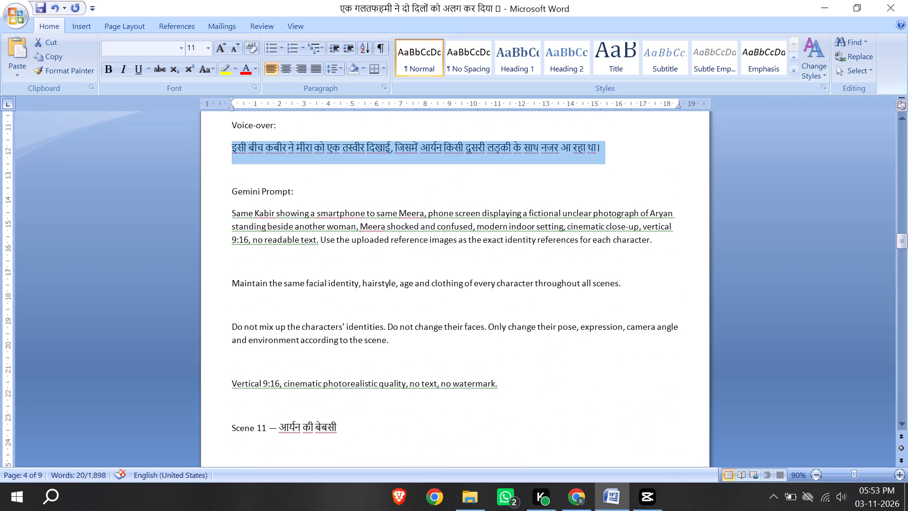
scroll(410, 351, "down", 4)
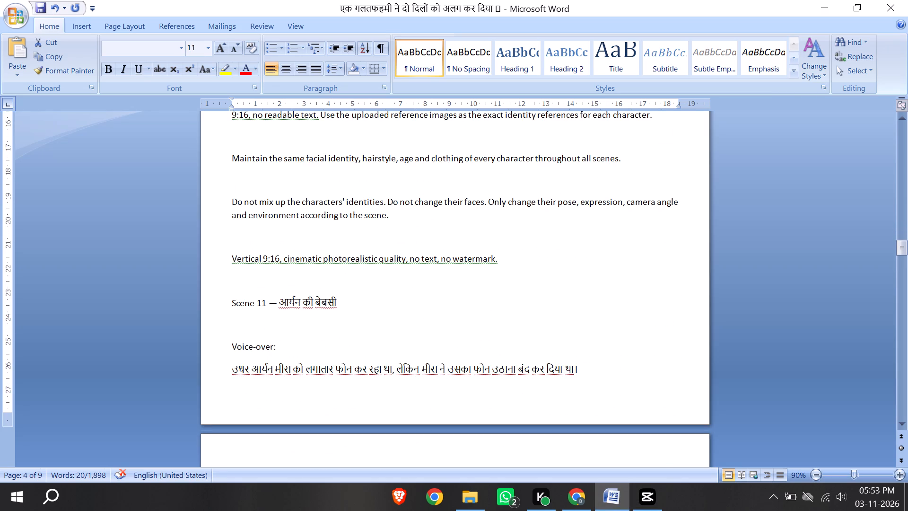
left_click_drag(225, 368, 560, 377)
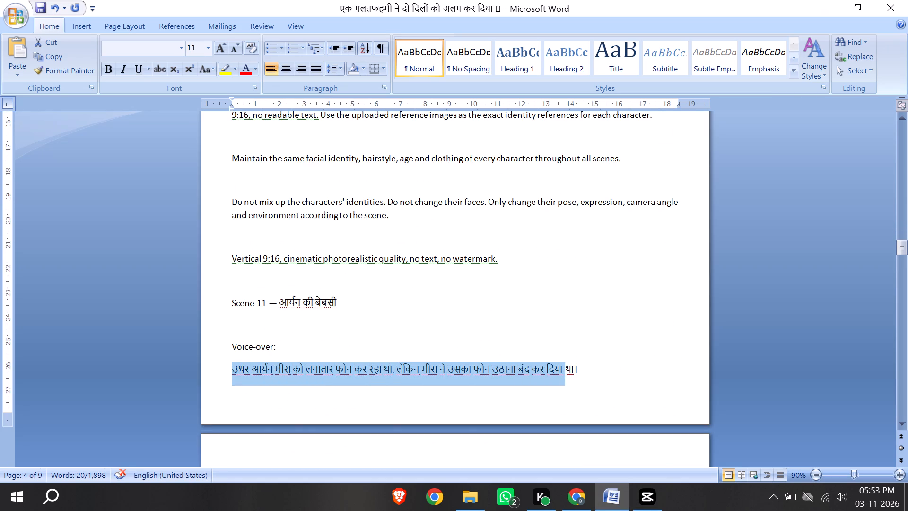
left_click_drag(560, 377, 578, 377)
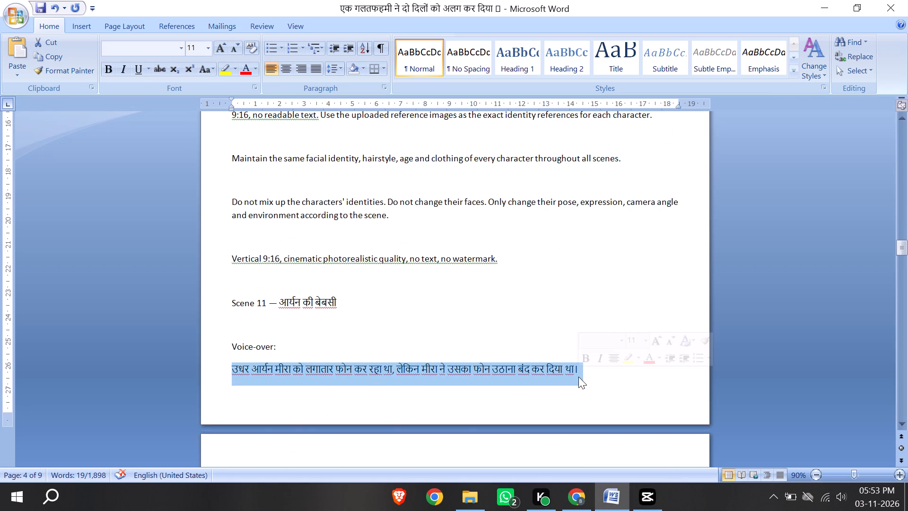
key("ctrl+c")
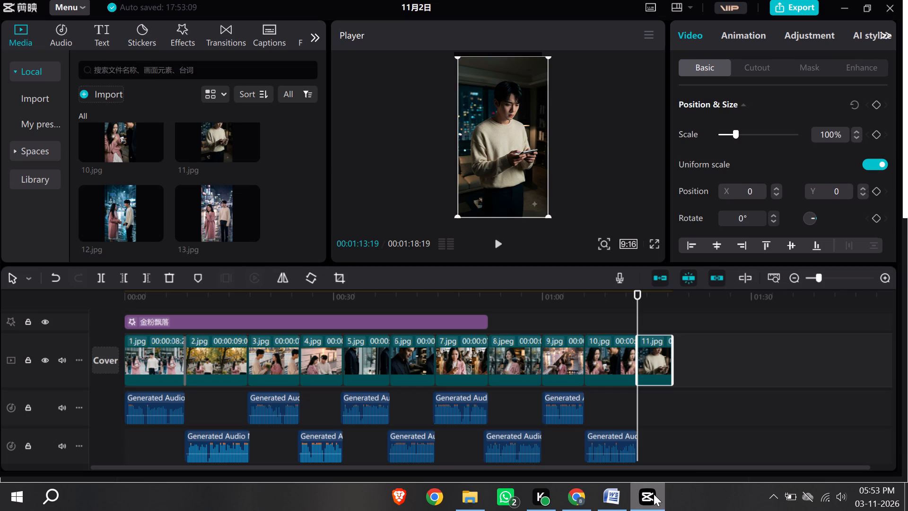
left_click(103, 91)
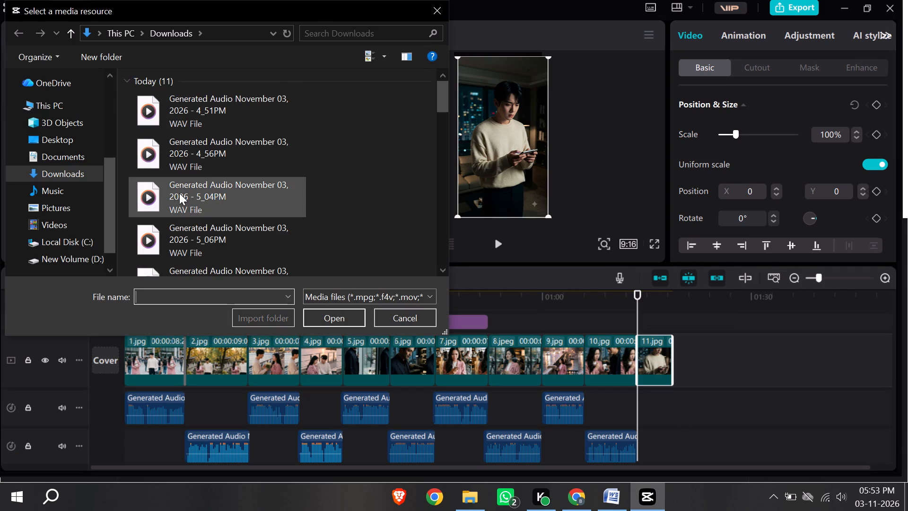
scroll(186, 186, "down", 5)
scroll(187, 182, "up", 1)
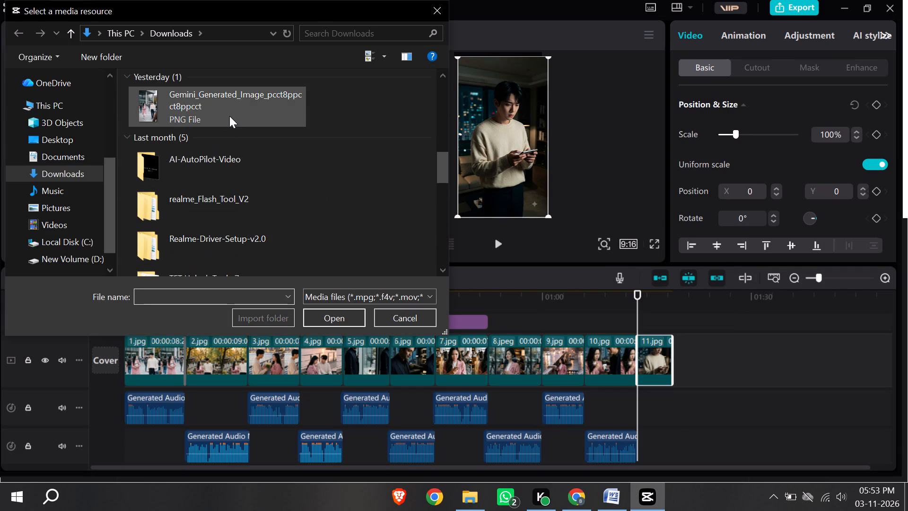
left_click(230, 114)
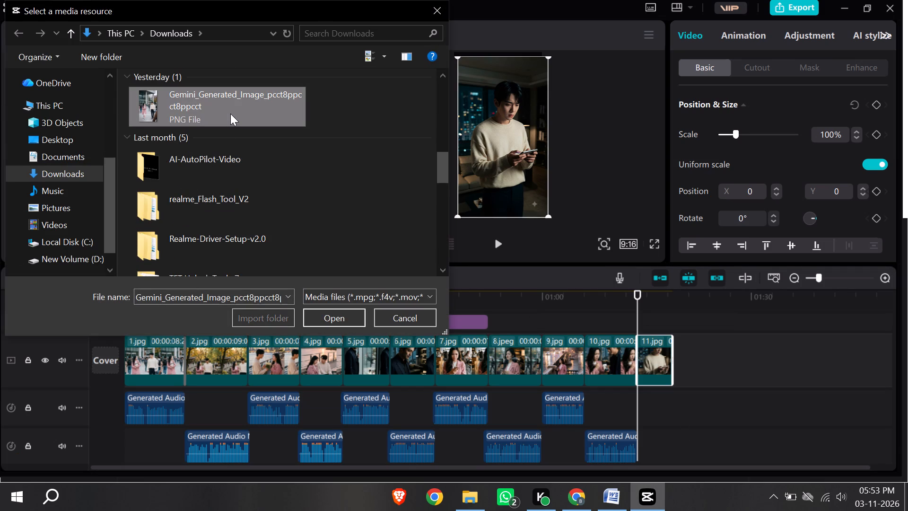
left_click(230, 114)
scroll(230, 114, "up", 1)
left_click(236, 175)
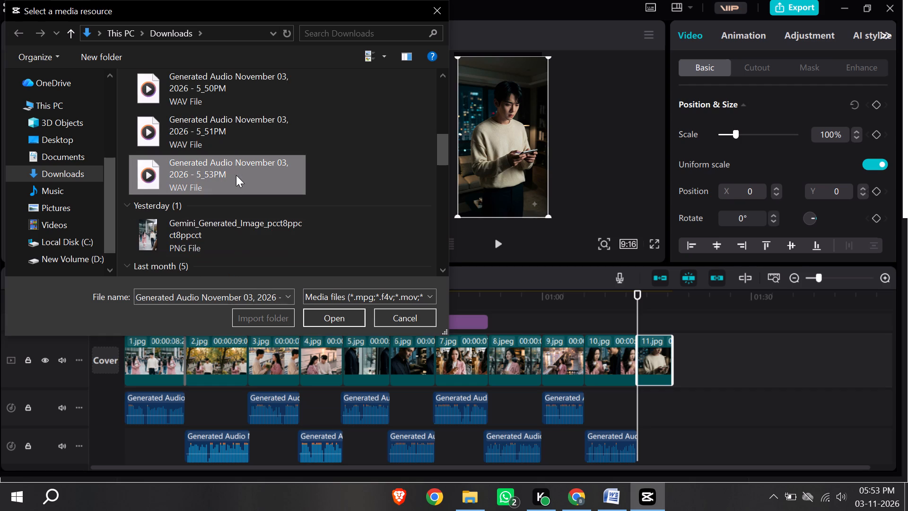
left_click(338, 317)
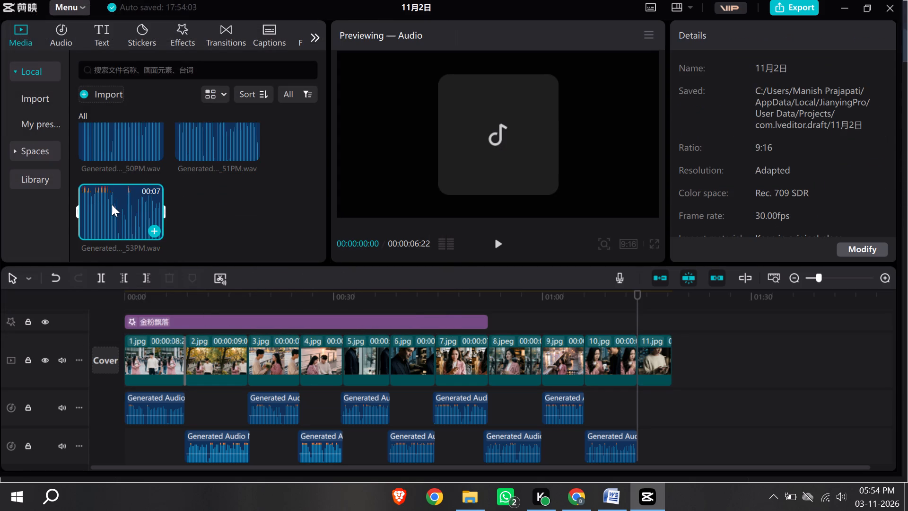
Place the 5_53PM voice-over on the upper audio track, starting where the 11.jpg clip begins.
left_click_drag(107, 213, 640, 417)
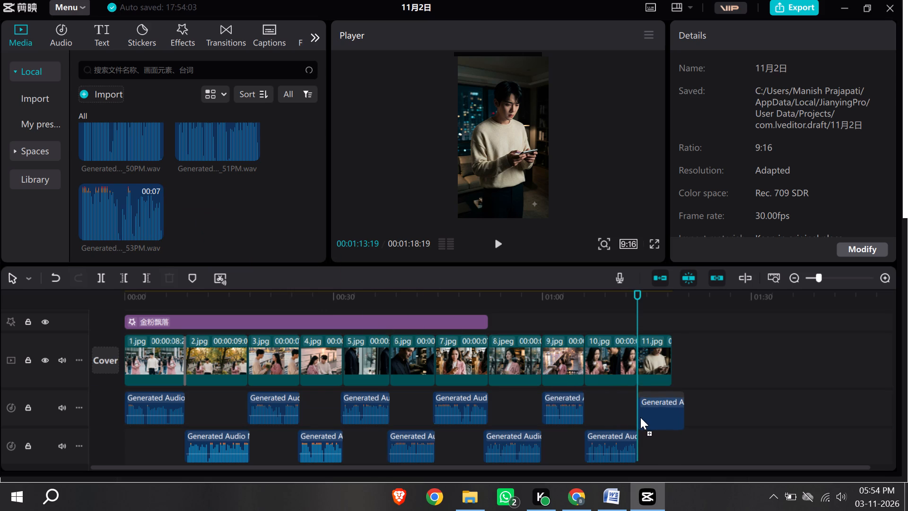
left_click_drag(640, 417, 638, 416)
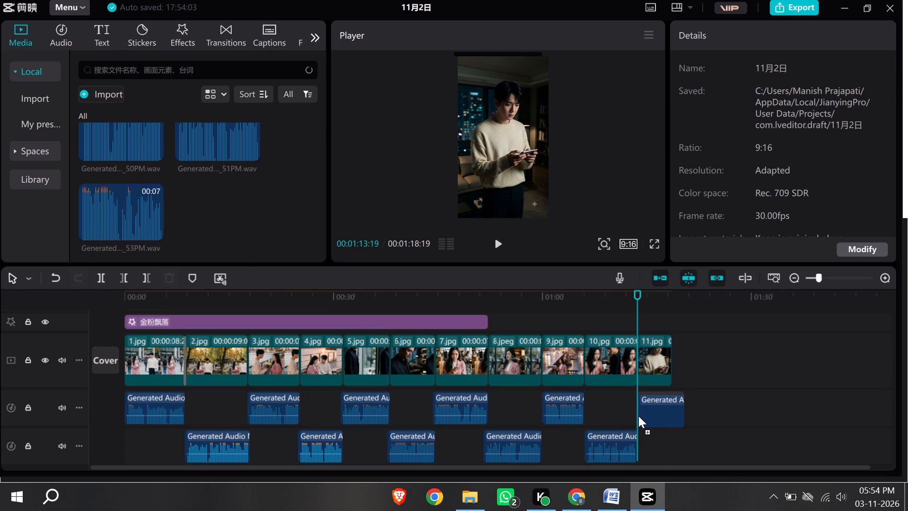
left_click_drag(638, 416, 637, 416)
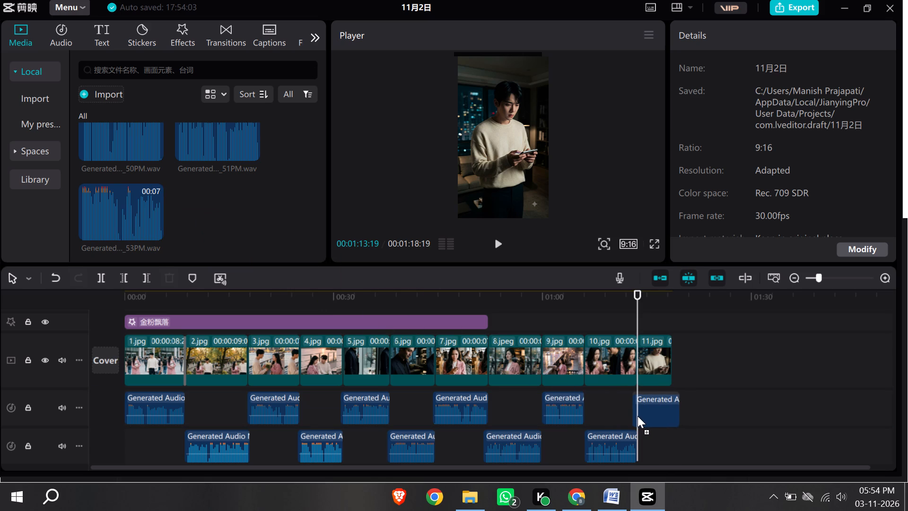
left_click_drag(637, 416, 640, 417)
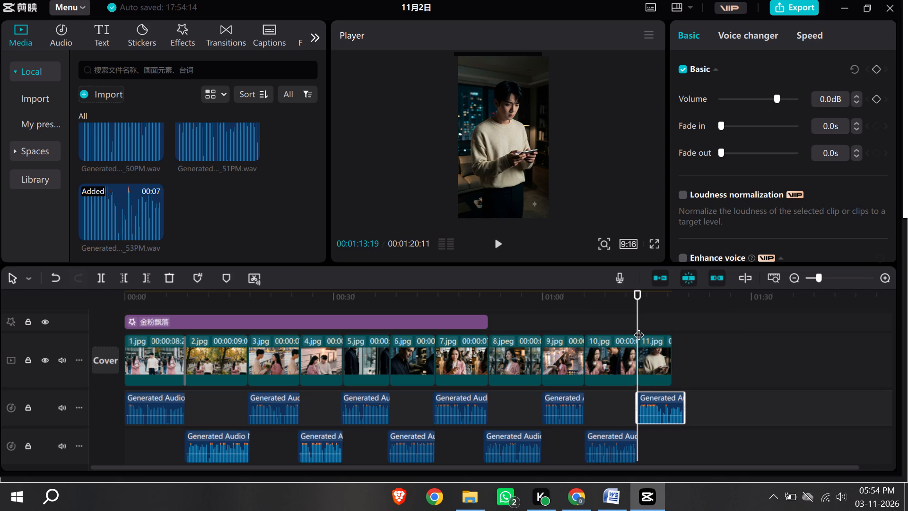
Play the timeline from about 00:01:02 to the end to check the 9.jpg to 11.jpg voice-overs.
left_click_drag(638, 327, 562, 321)
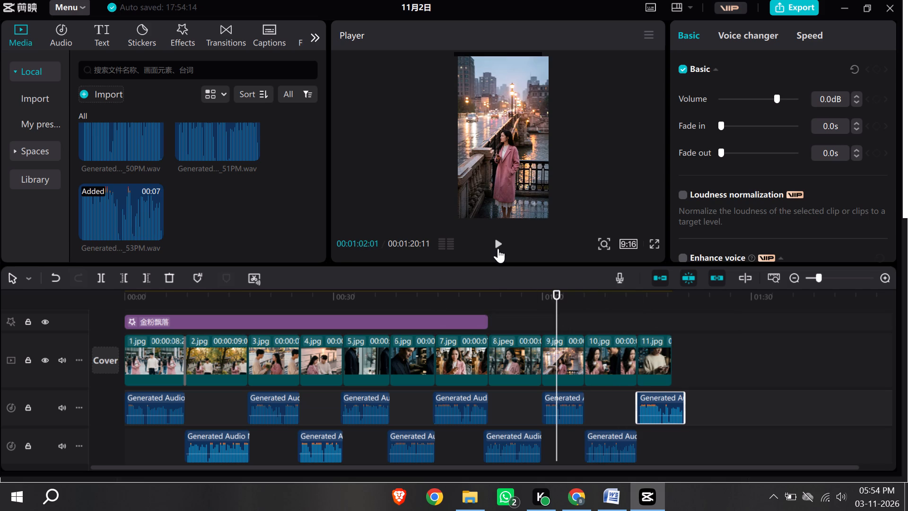
left_click(495, 243)
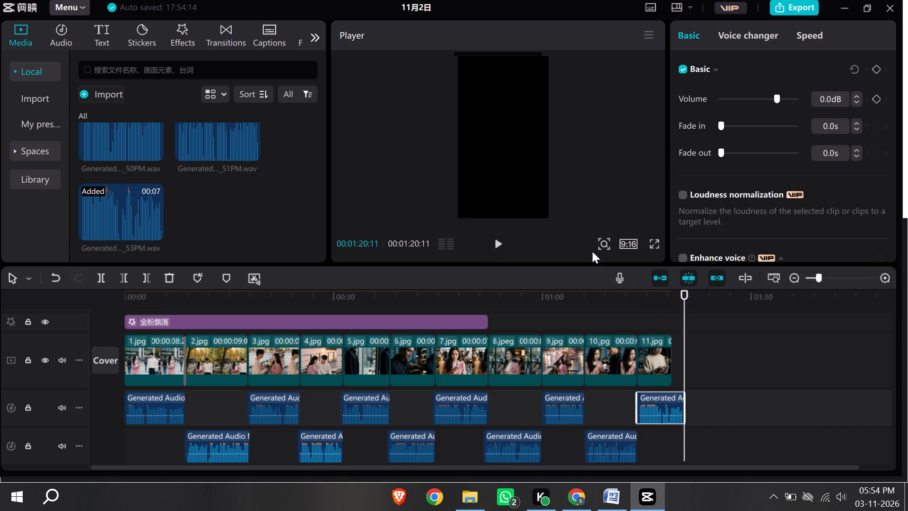
Extend the 11.jpg clip to the end of its voice-over at 00:01:20:11.
left_click(662, 354)
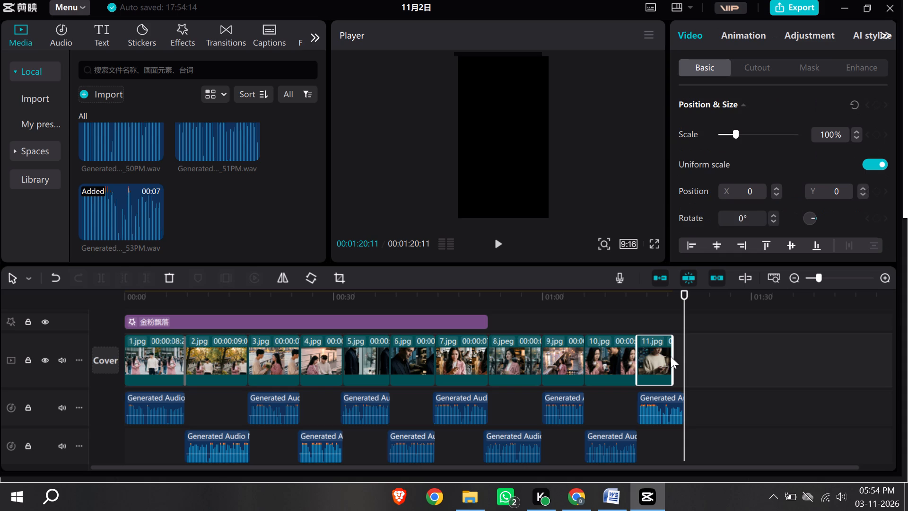
left_click_drag(678, 368, 689, 371)
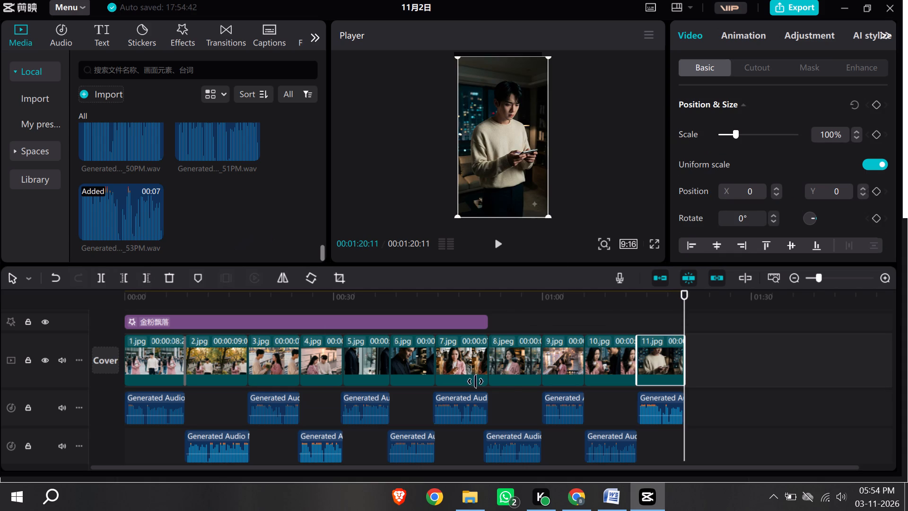
Add the 12.jpg image to the main video track directly after the 11.jpg clip.
scroll(109, 193, "up", 4)
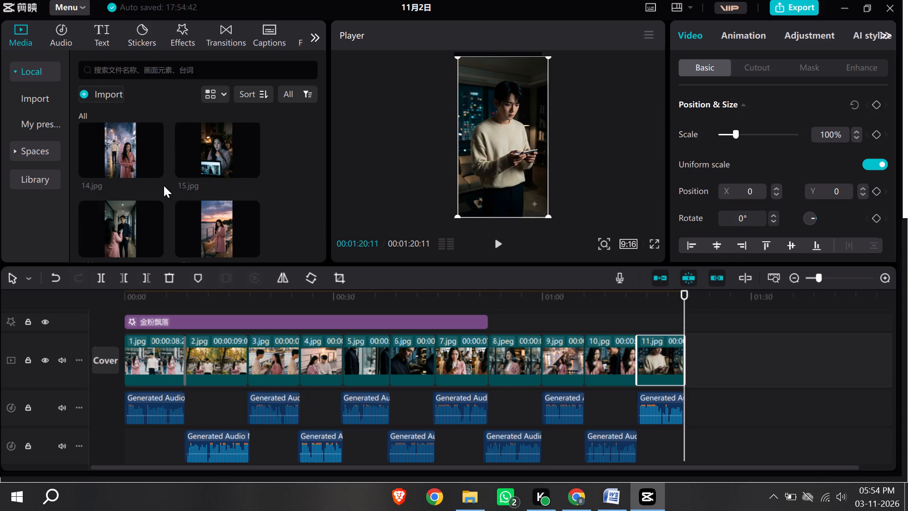
scroll(163, 183, "up", 1)
left_click(120, 147)
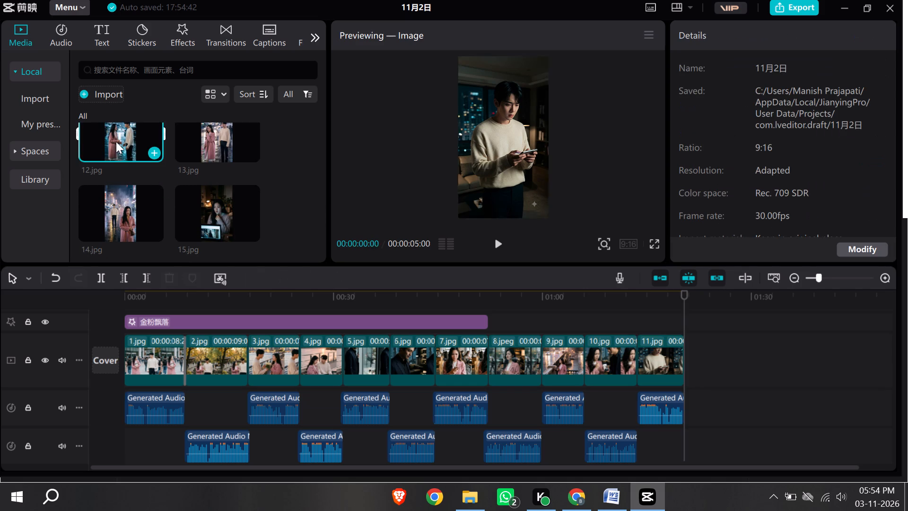
left_click_drag(111, 135, 714, 371)
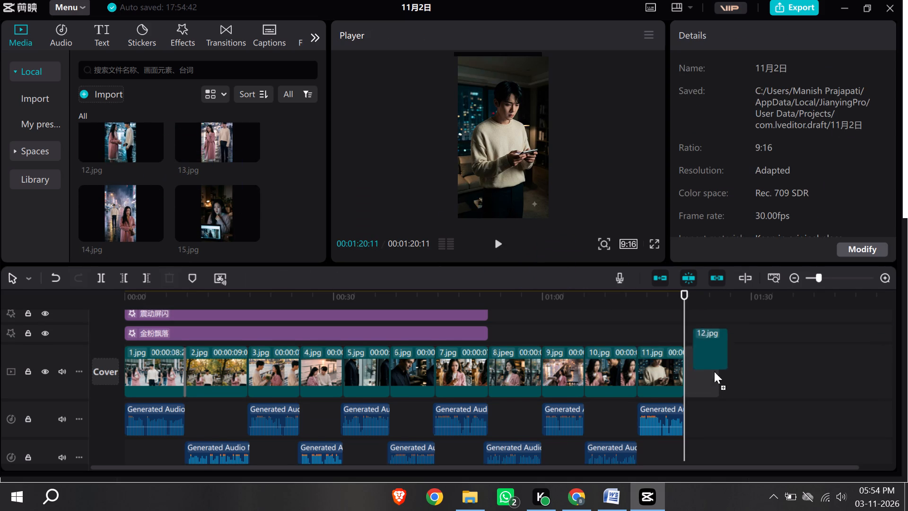
left_click_drag(714, 371, 706, 380)
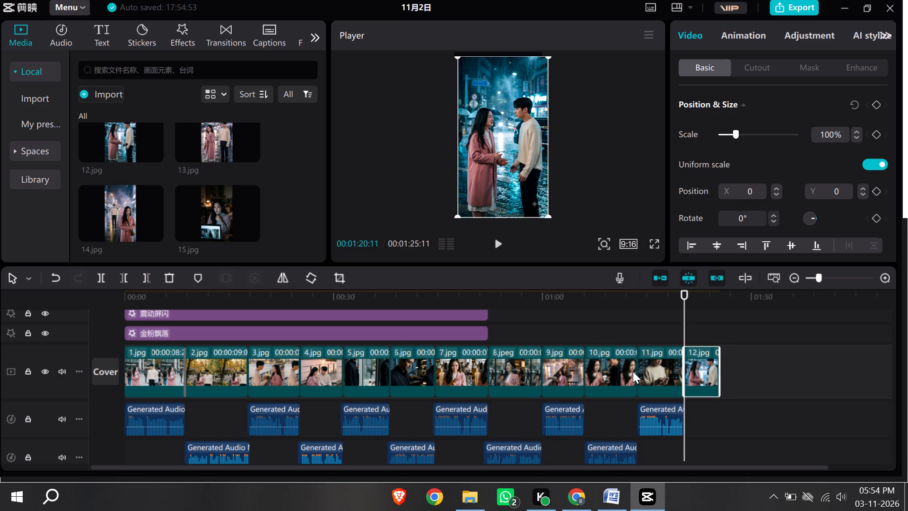
left_click(618, 376)
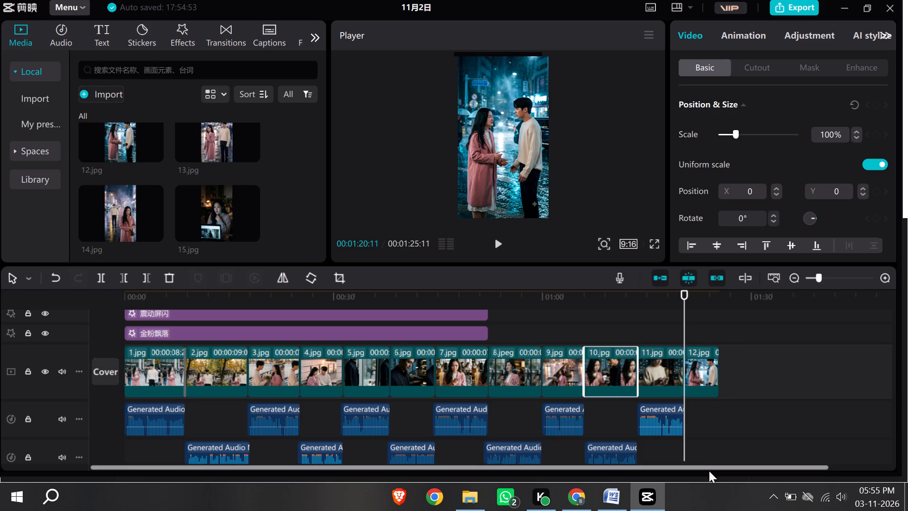
Switch to the Word script and copy the Scene 12 Hindi voice-over line.
left_click(612, 495)
scroll(373, 271, "down", 10)
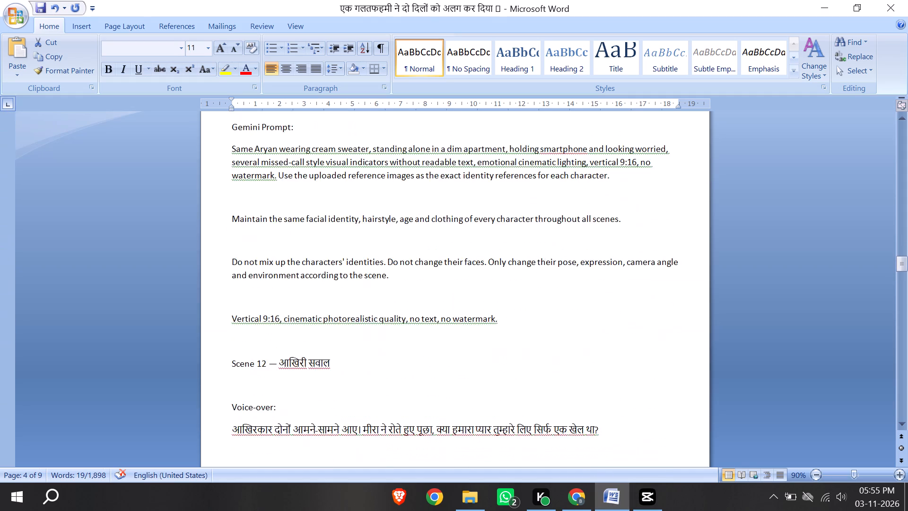
scroll(373, 270, "down", 2)
left_click_drag(229, 404, 266, 414)
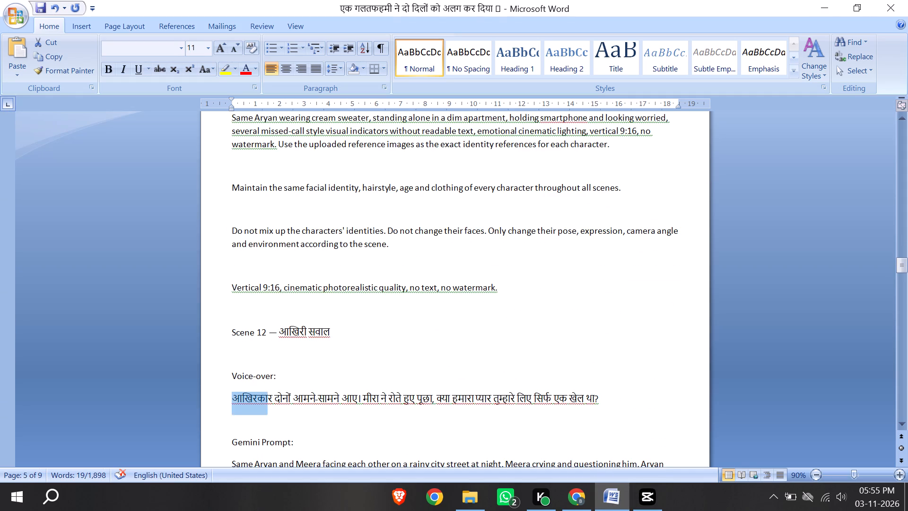
left_click_drag(266, 414, 606, 398)
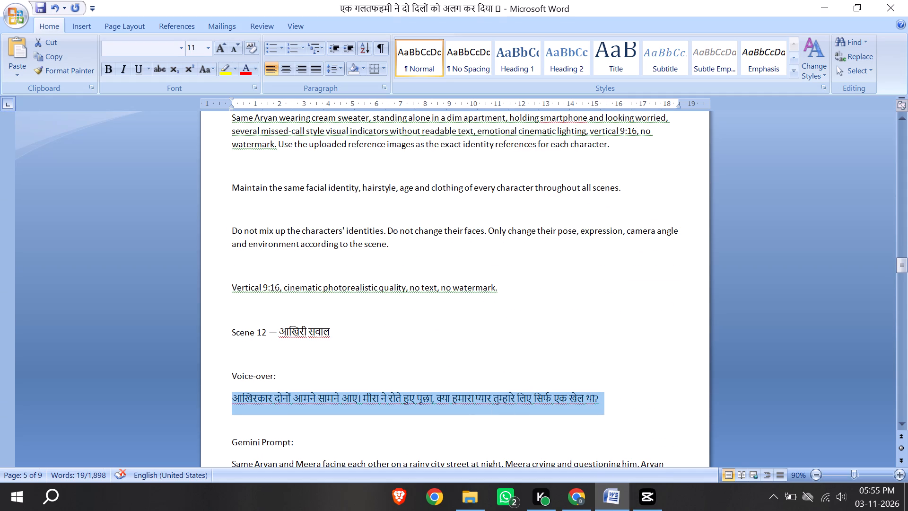
left_click_drag(606, 398, 607, 398)
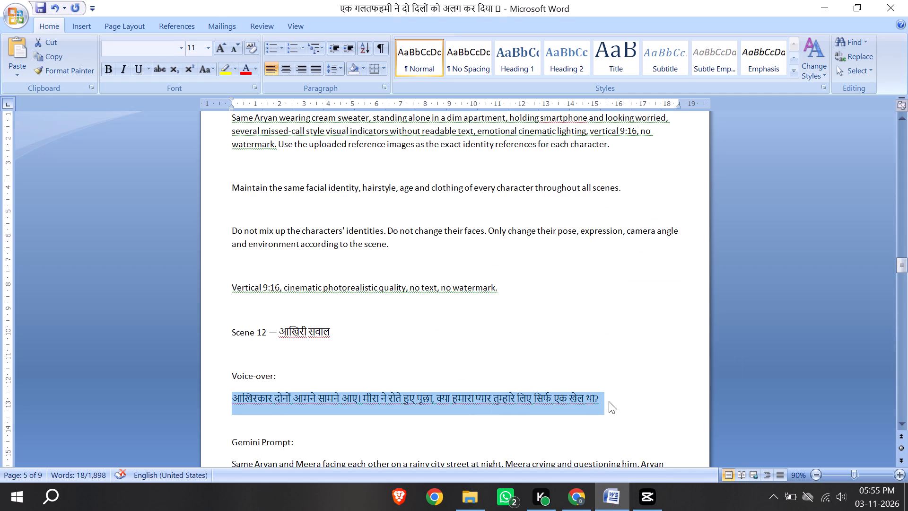
key("ctrl+c")
left_click(585, 489)
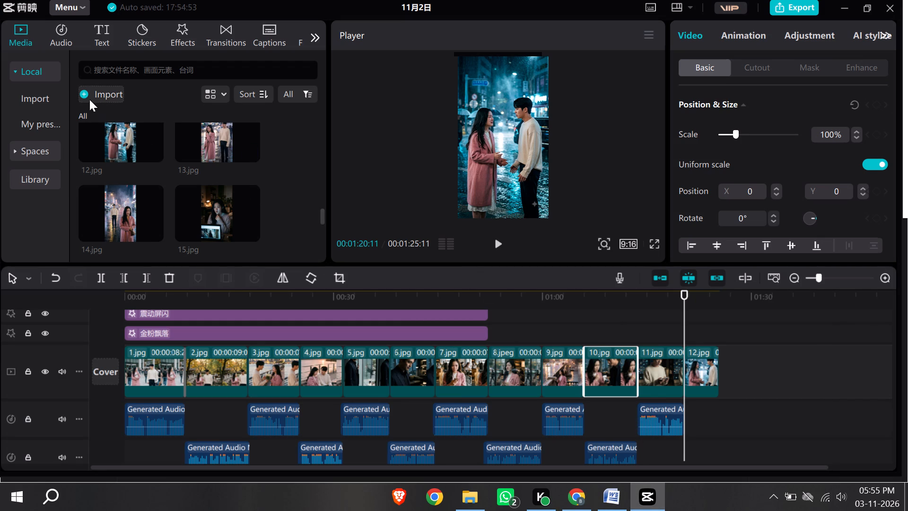
left_click(108, 94)
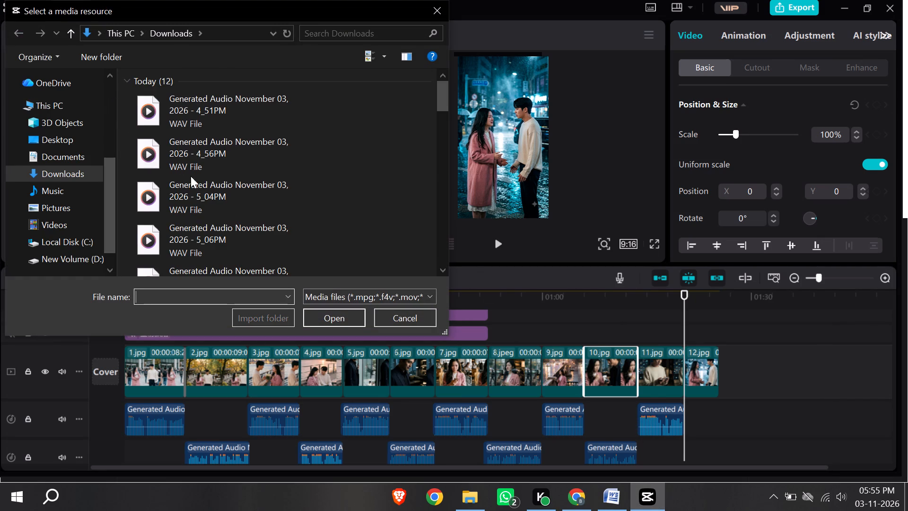
scroll(191, 176, "down", 4)
left_click(215, 143)
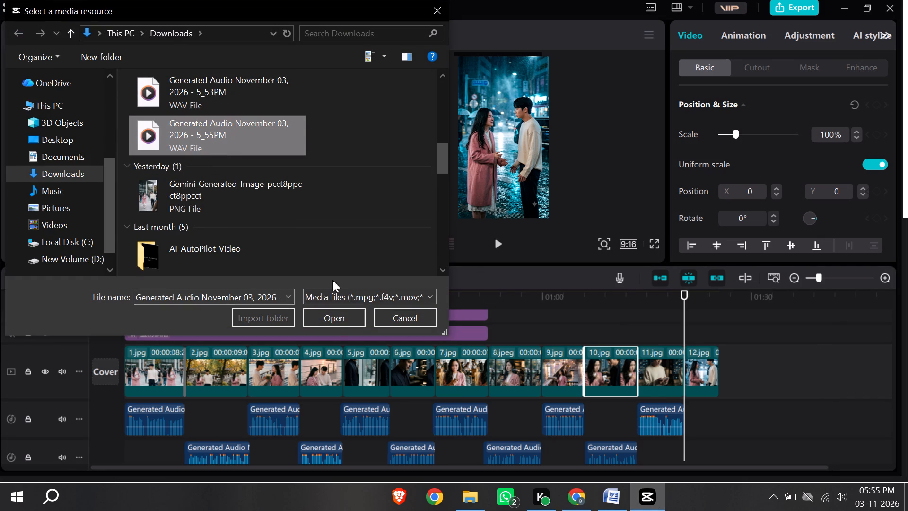
left_click(335, 323)
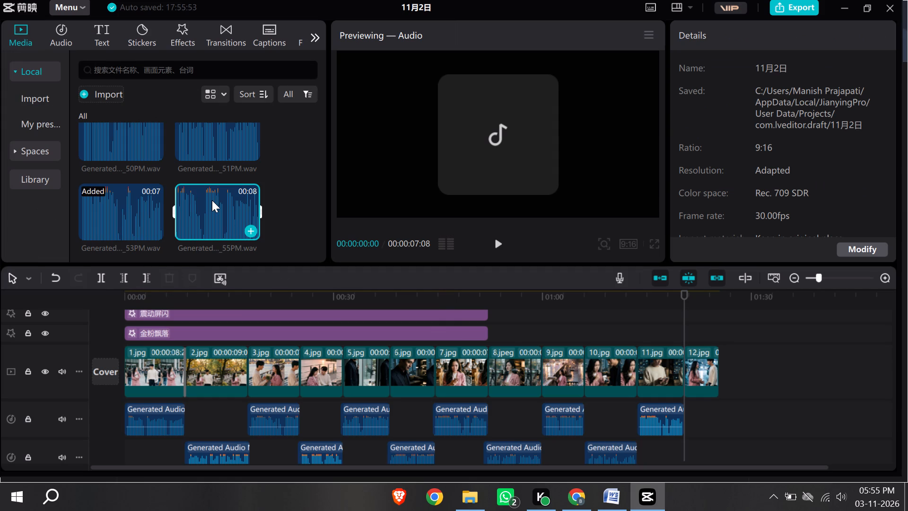
Place the 5_55PM voice-over on the lower audio track, starting at 00:01:20:11 under the 12.jpg clip.
left_click_drag(211, 199, 716, 447)
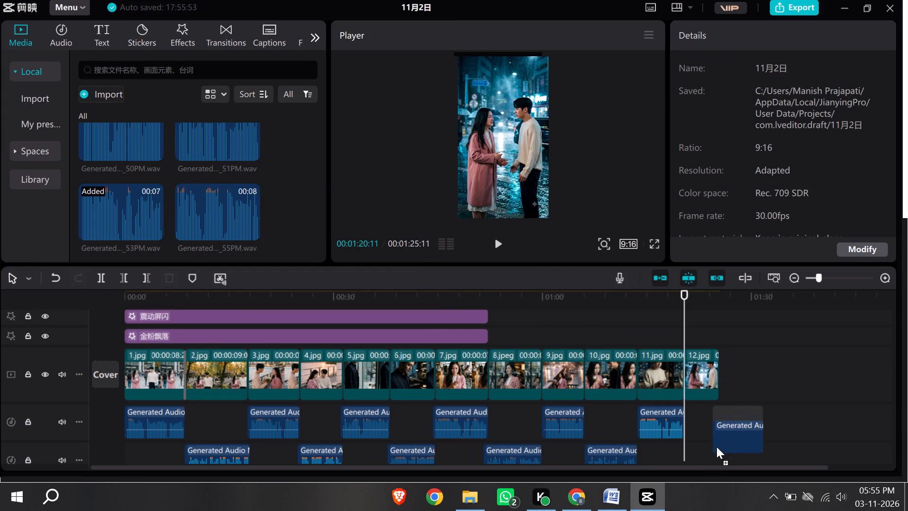
left_click_drag(716, 447, 685, 459)
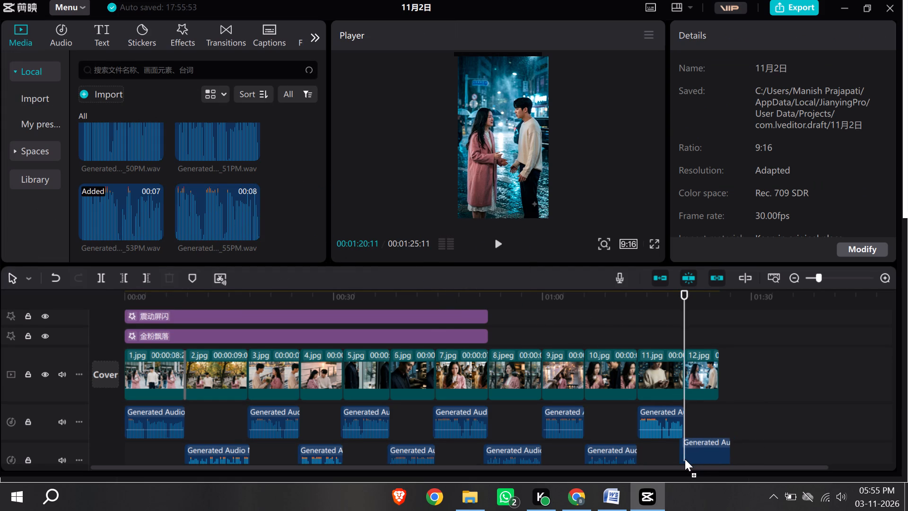
left_click_drag(685, 459, 686, 461)
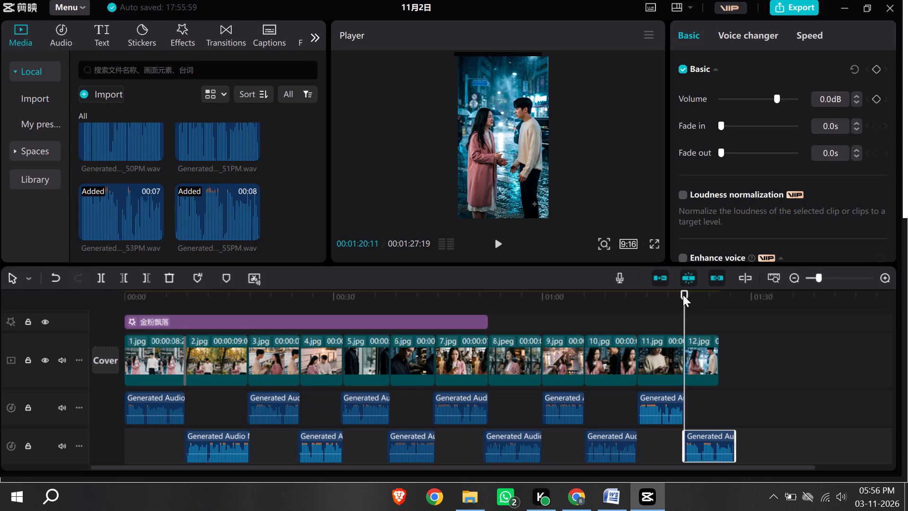
Extend the 12.jpg clip to the end of its voice-over at 00:01:27:19.
left_click(715, 357)
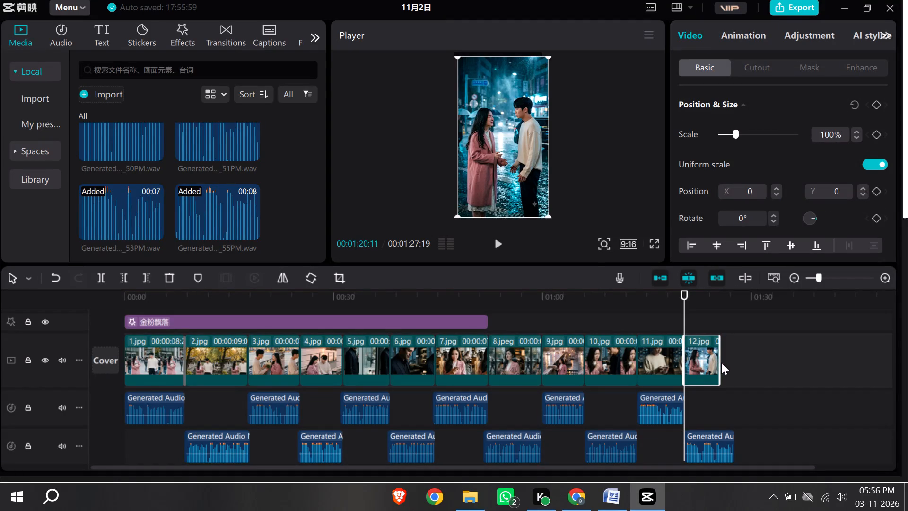
left_click_drag(724, 368, 736, 369)
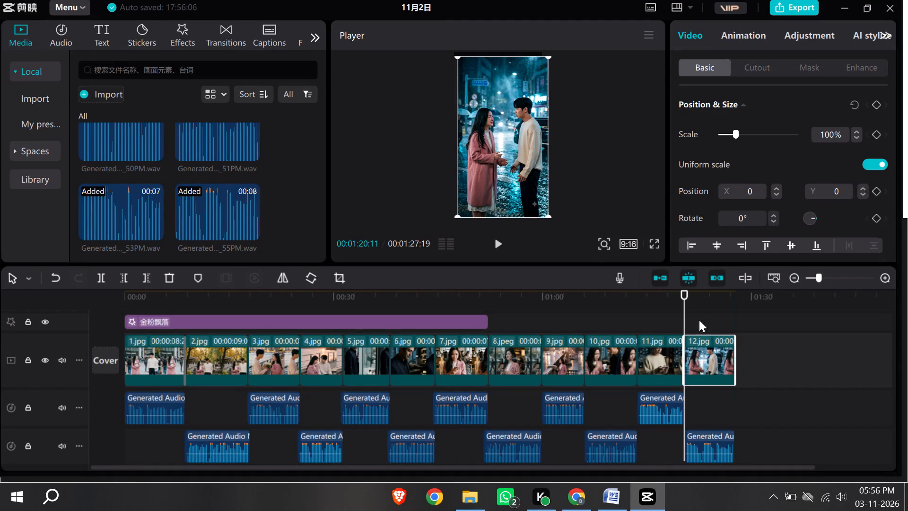
Play the timeline from about 00:00:54 to the end to check the 8.jpeg to 12.jpg clips with their voice-overs.
left_click_drag(684, 296, 588, 300)
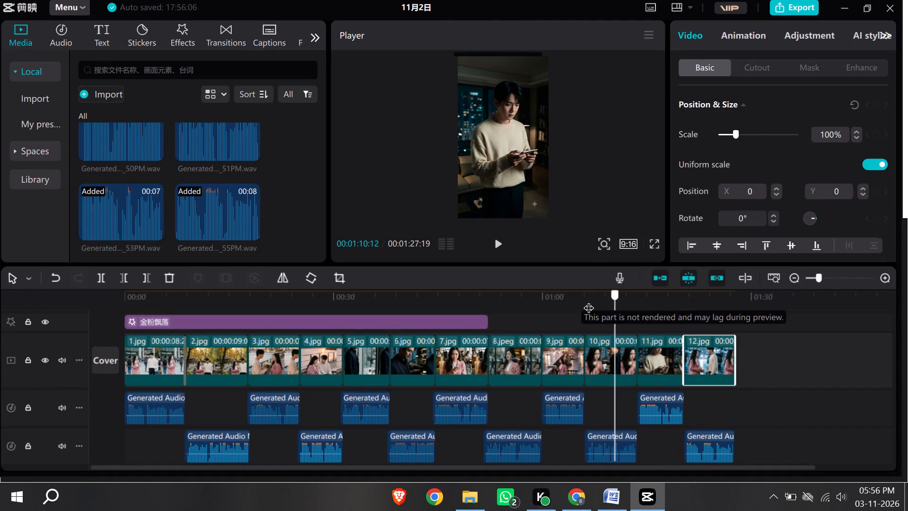
left_click_drag(588, 300, 511, 303)
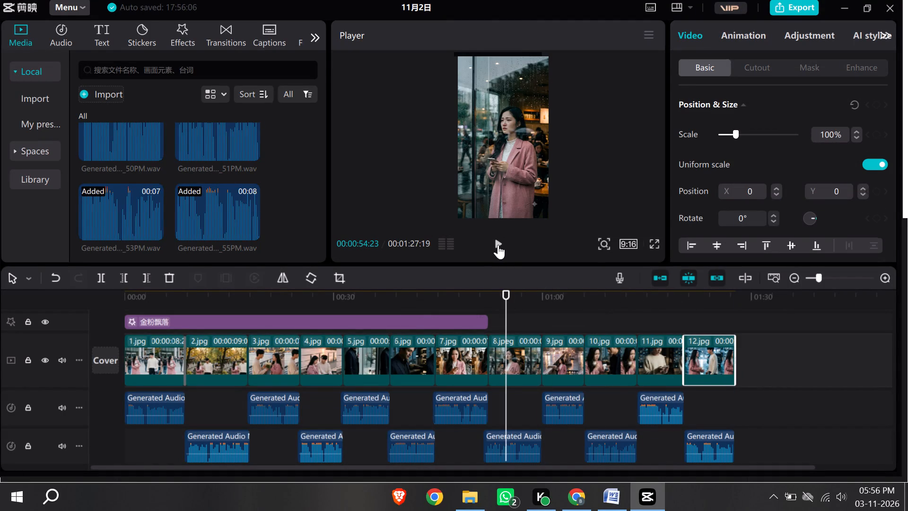
left_click(498, 245)
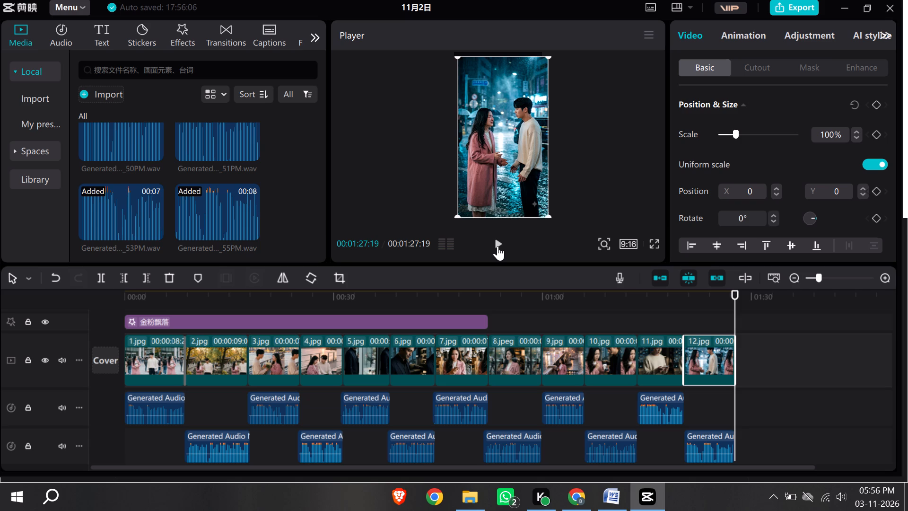
Add the 13.jpg image to the main video track directly after the 12.jpg clip.
scroll(159, 177, "up", 3)
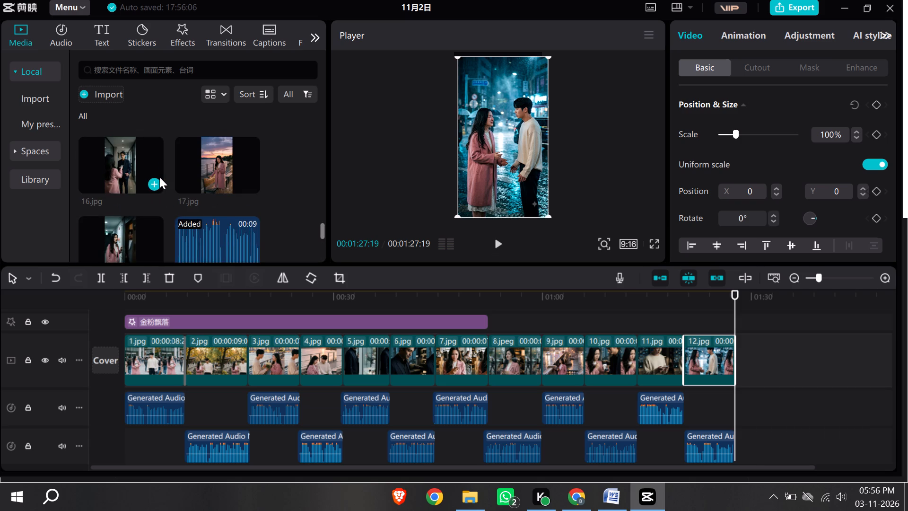
scroll(159, 177, "up", 2)
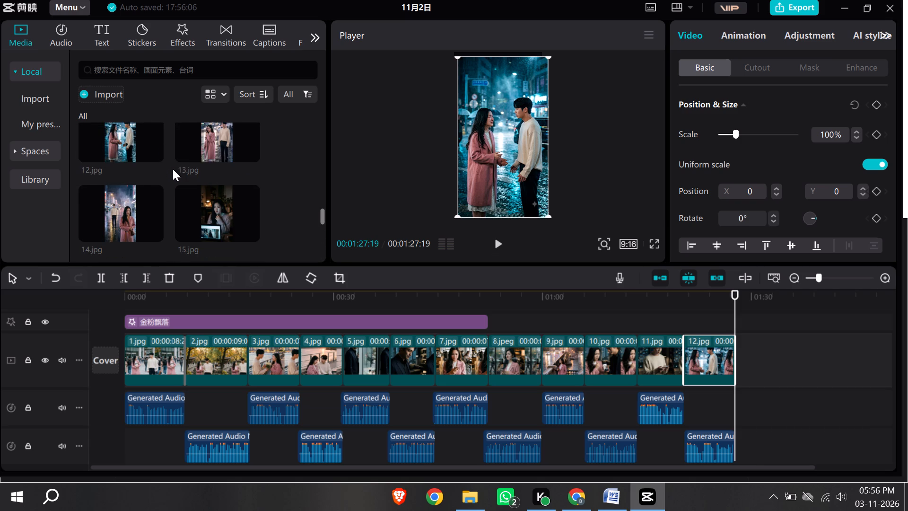
left_click(210, 150)
left_click_drag(206, 141, 690, 297)
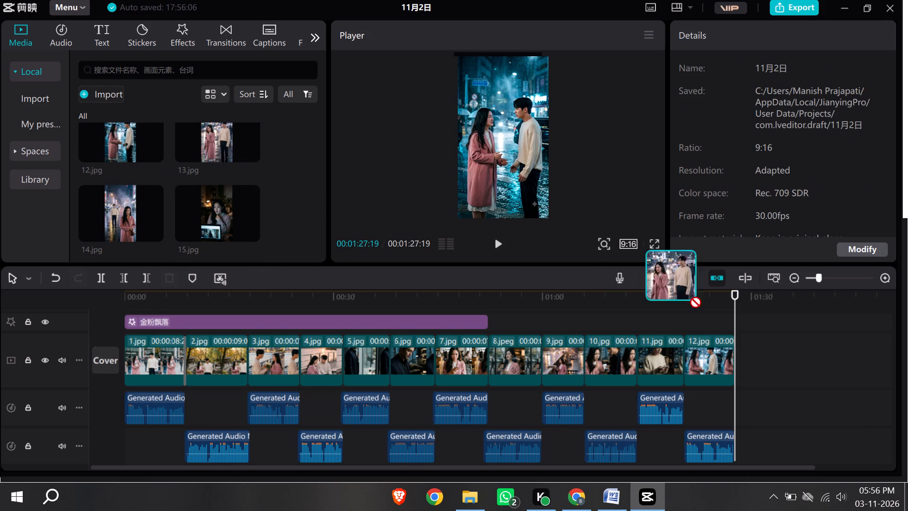
left_click_drag(690, 297, 764, 380)
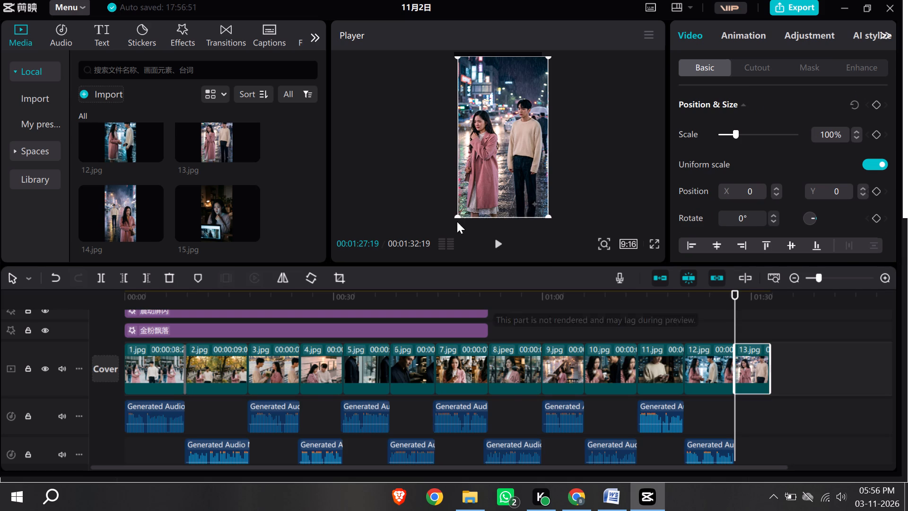
Switch to the Word script and copy the Scene 13 Hindi voice-over line.
left_click(614, 490)
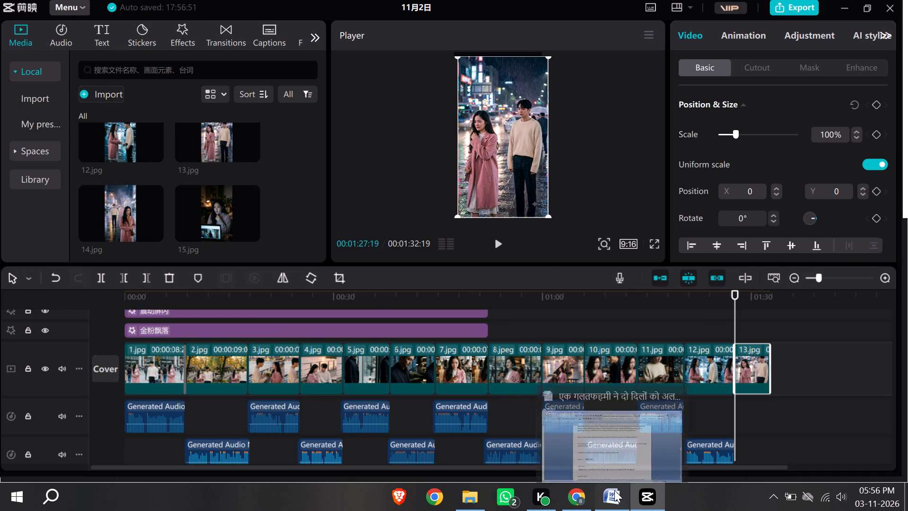
scroll(339, 288, "down", 9)
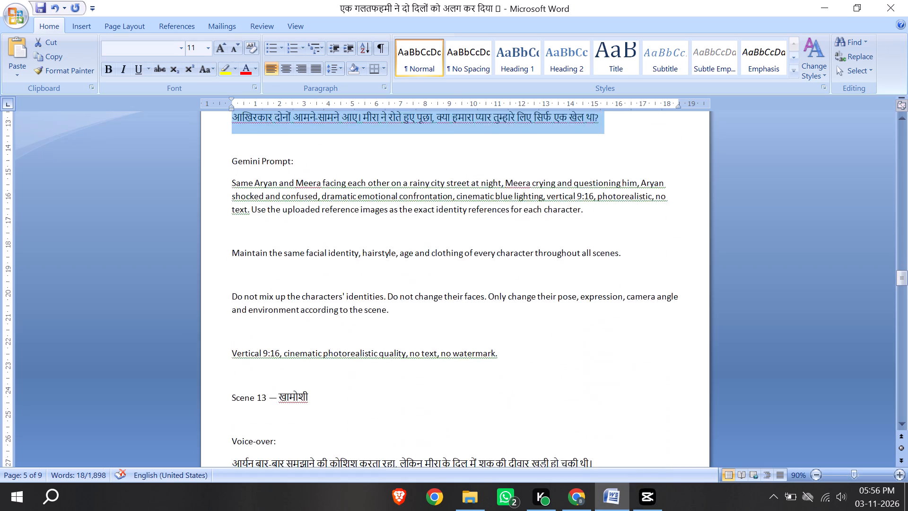
scroll(339, 288, "down", 2)
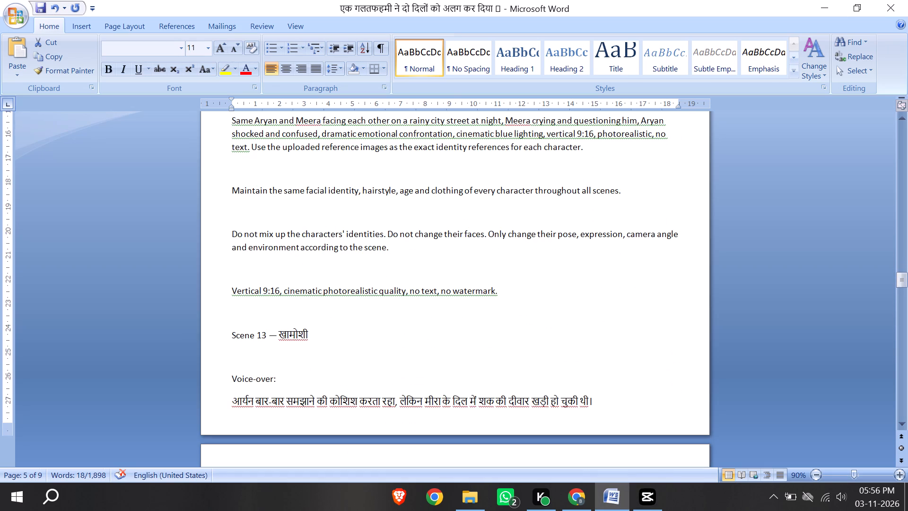
left_click_drag(230, 404, 592, 411)
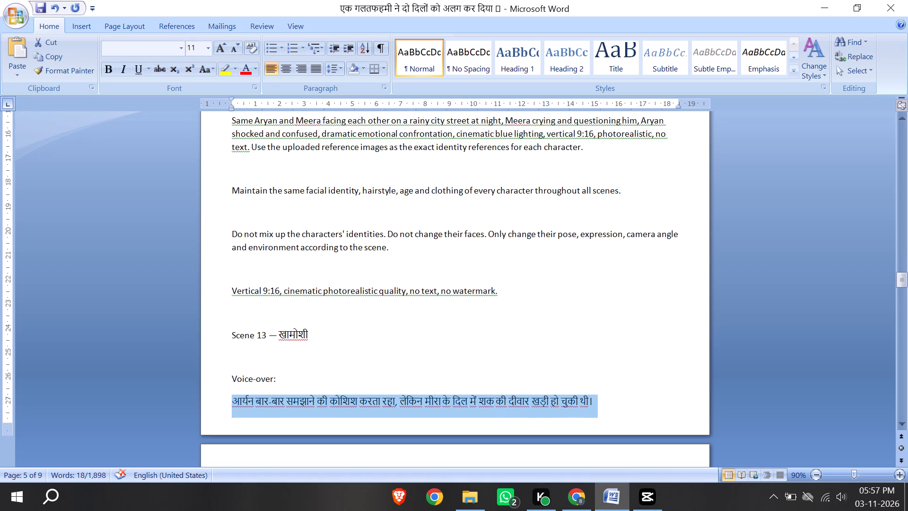
left_click_drag(592, 411, 596, 411)
key("ctrl+c")
left_click(577, 488)
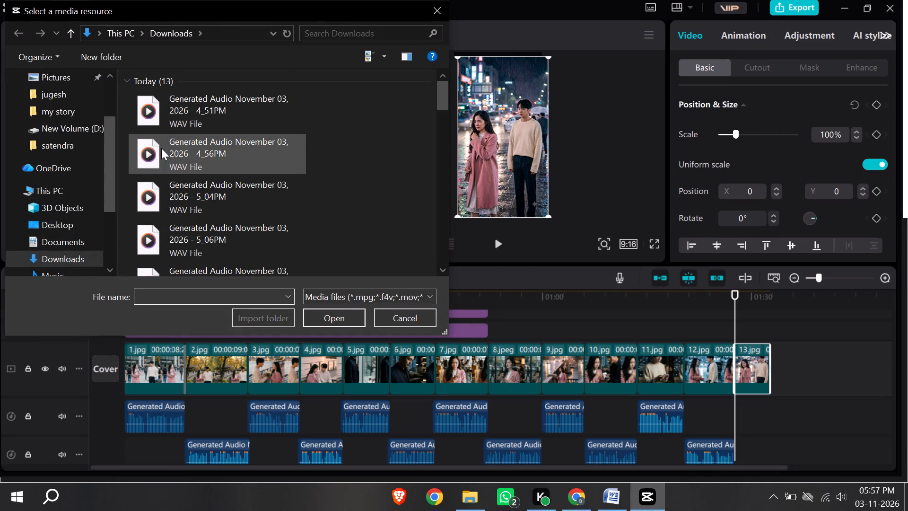
scroll(207, 183, "down", 5)
scroll(208, 184, "up", 1)
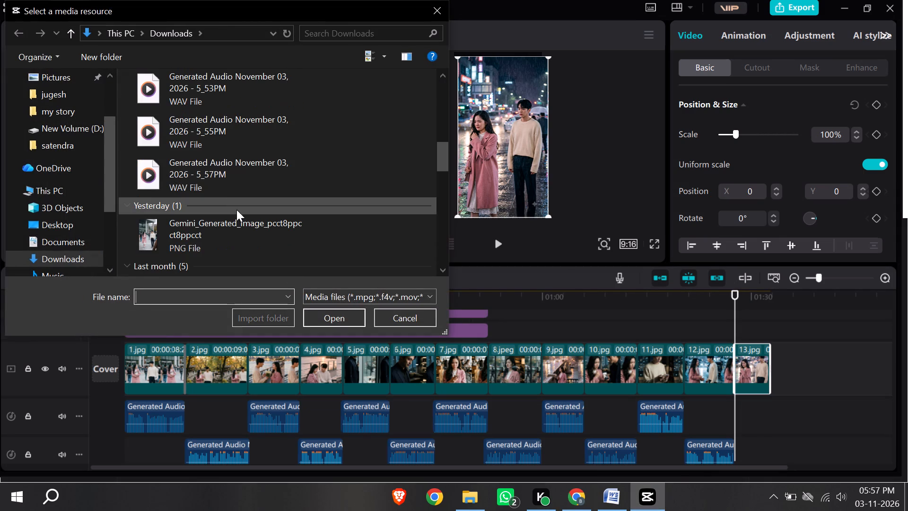
left_click(243, 182)
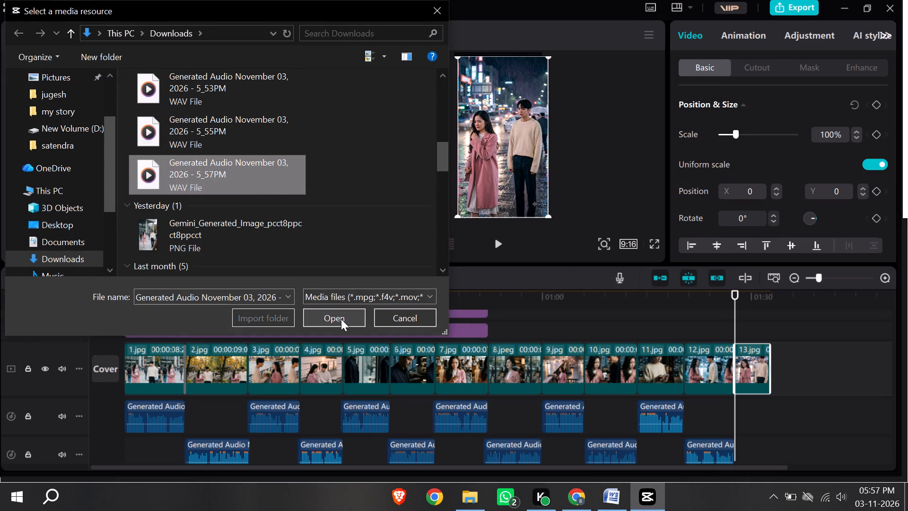
left_click(341, 318)
left_click_drag(119, 202, 120, 203)
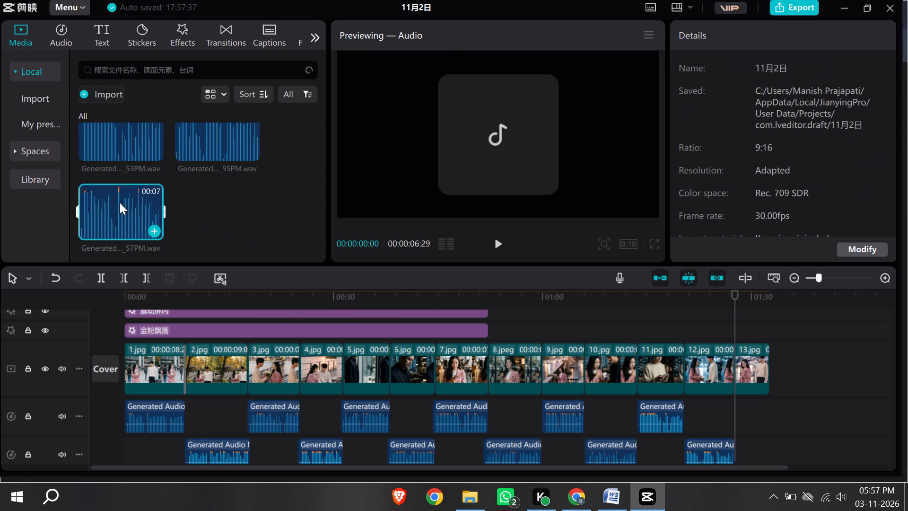
left_click_drag(120, 203, 738, 420)
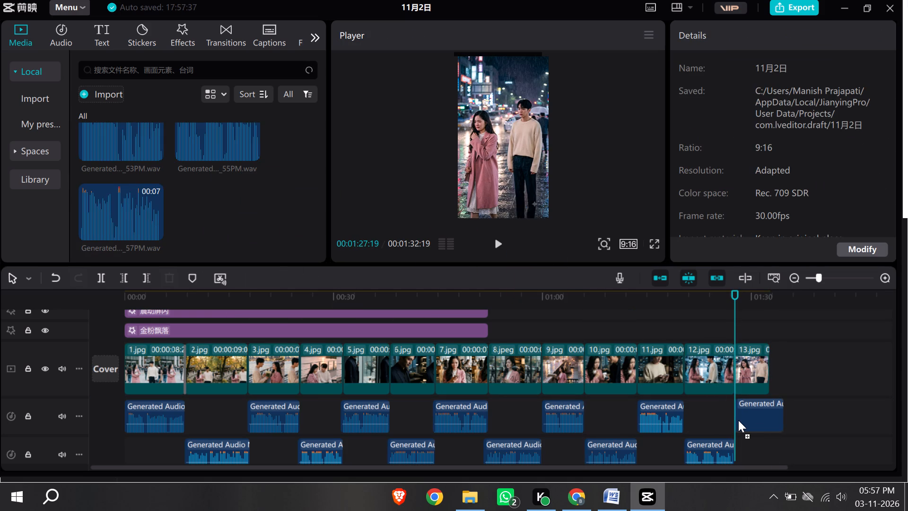
left_click_drag(738, 420, 737, 420)
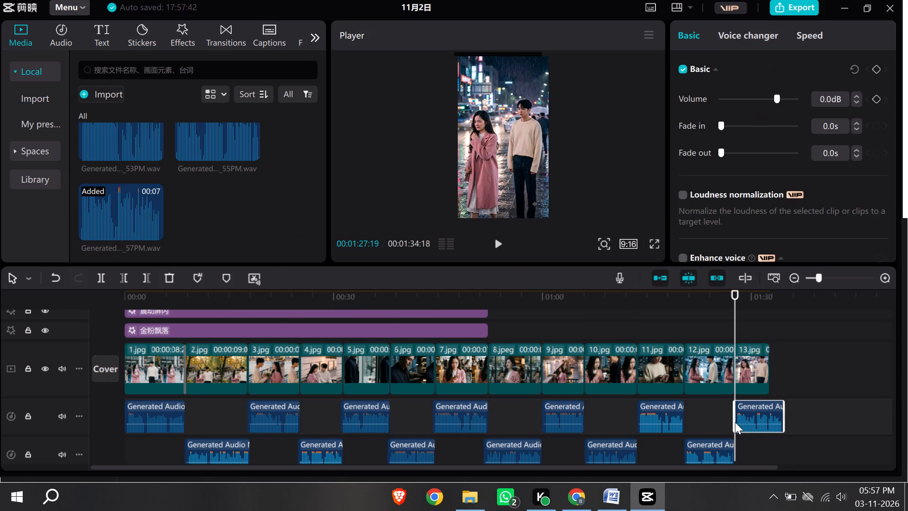
Extend the 13.jpg clip to end with its voice-over at 00:01:34:18.
left_click(762, 366)
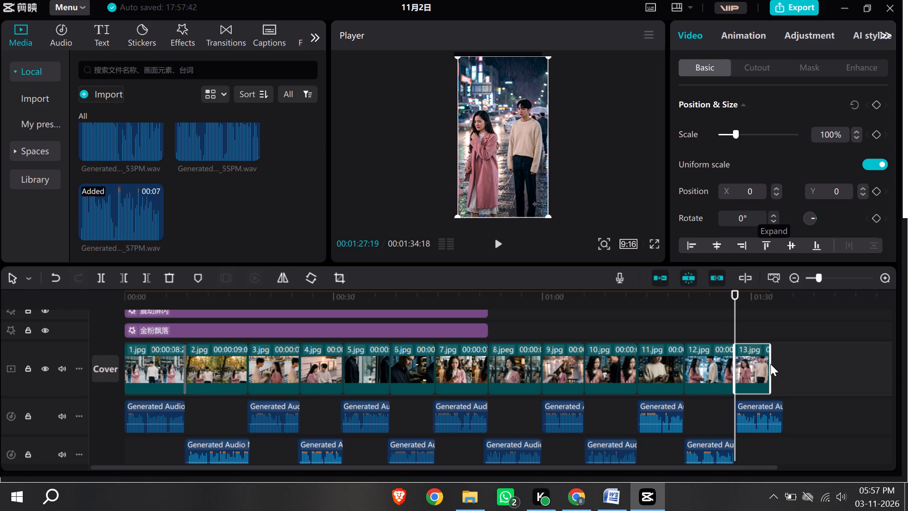
left_click_drag(777, 368, 787, 370)
Play the timeline from the 11.jpg clip to the end to check the 13.jpg clip with its voice-over.
left_click_drag(735, 294, 693, 293)
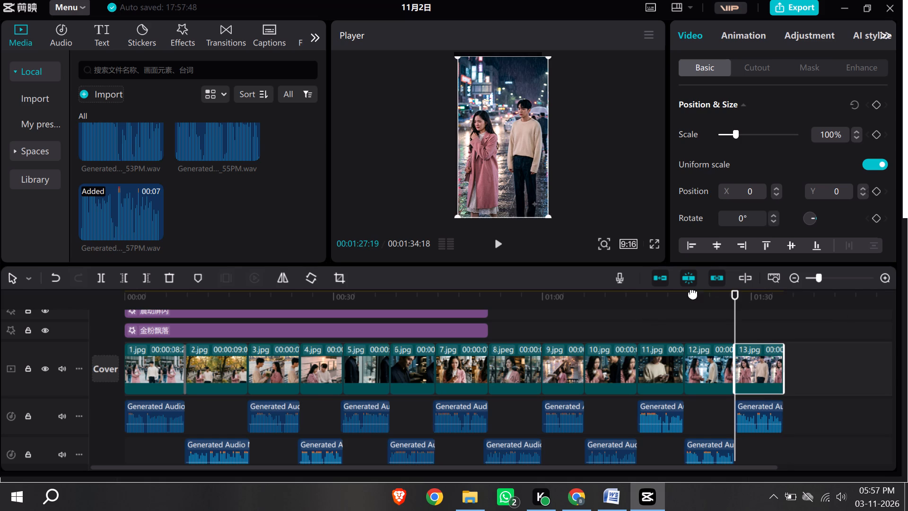
left_click_drag(693, 293, 684, 292)
left_click_drag(735, 331, 657, 326)
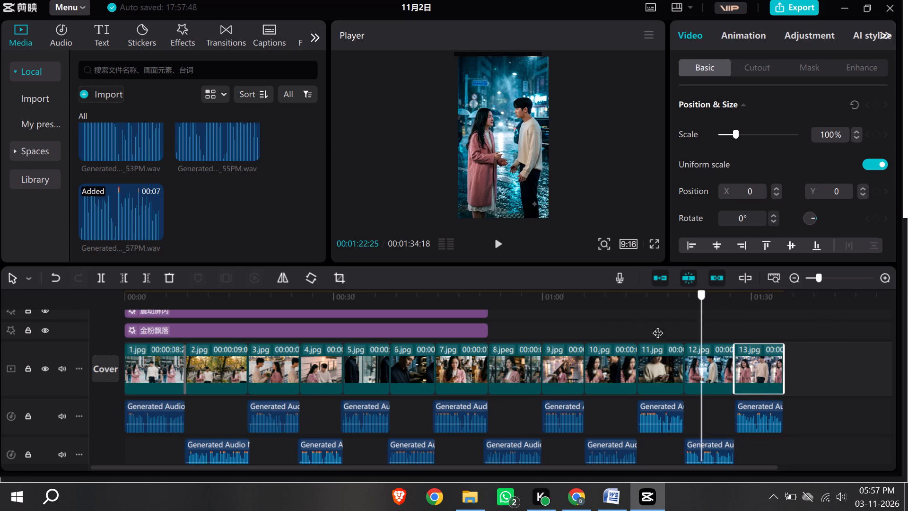
left_click_drag(657, 326, 645, 326)
left_click(498, 243)
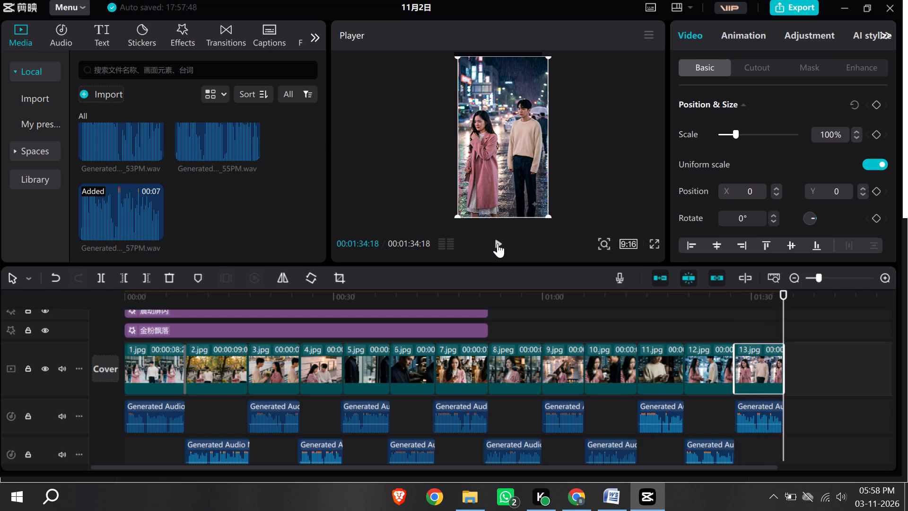
Add the 14.jpg image to the main video track directly after the 13.jpg clip.
scroll(182, 185, "up", 3)
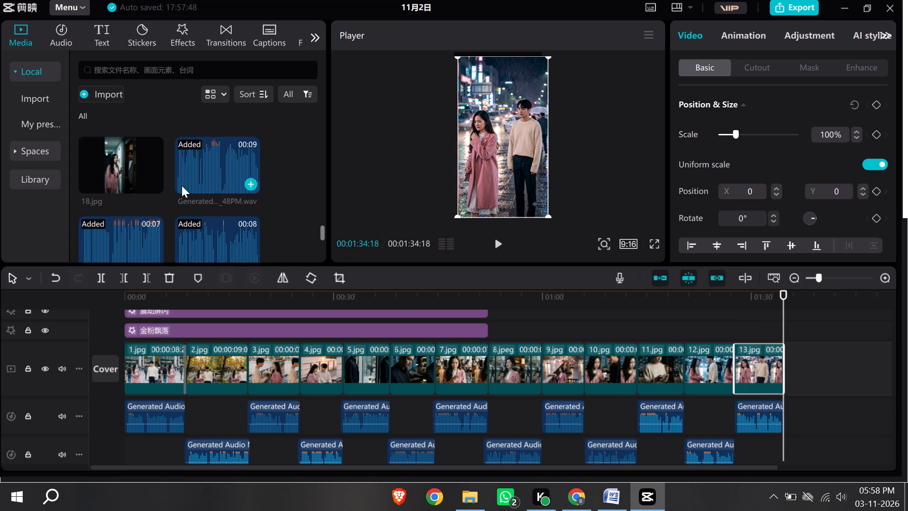
scroll(182, 185, "up", 2)
left_click(115, 142)
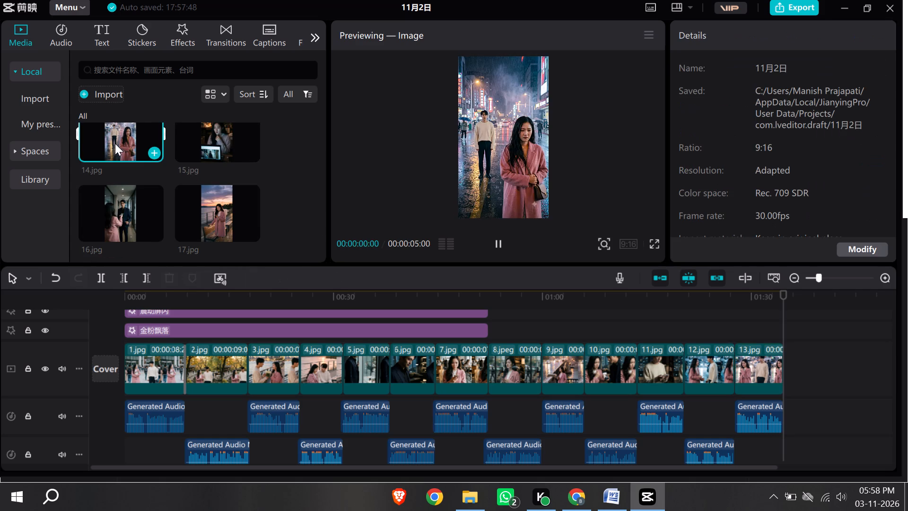
left_click_drag(114, 143, 805, 369)
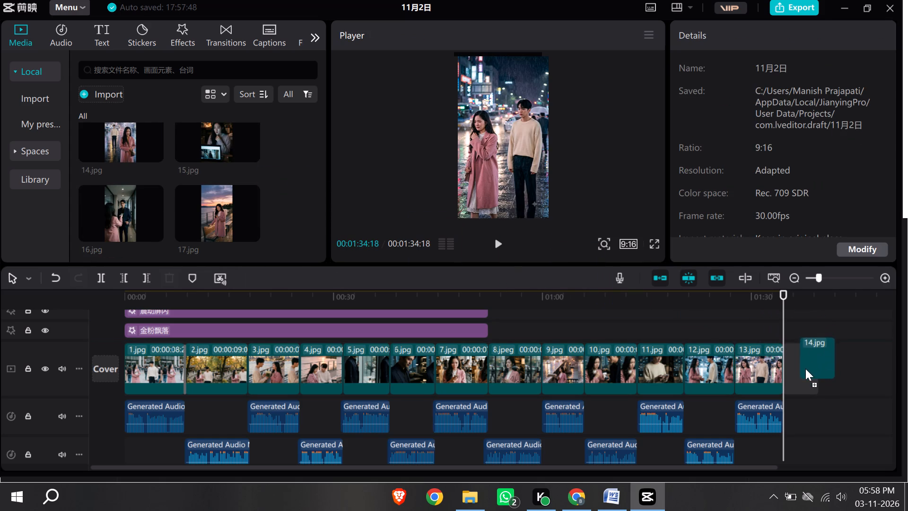
left_click_drag(805, 369, 805, 370)
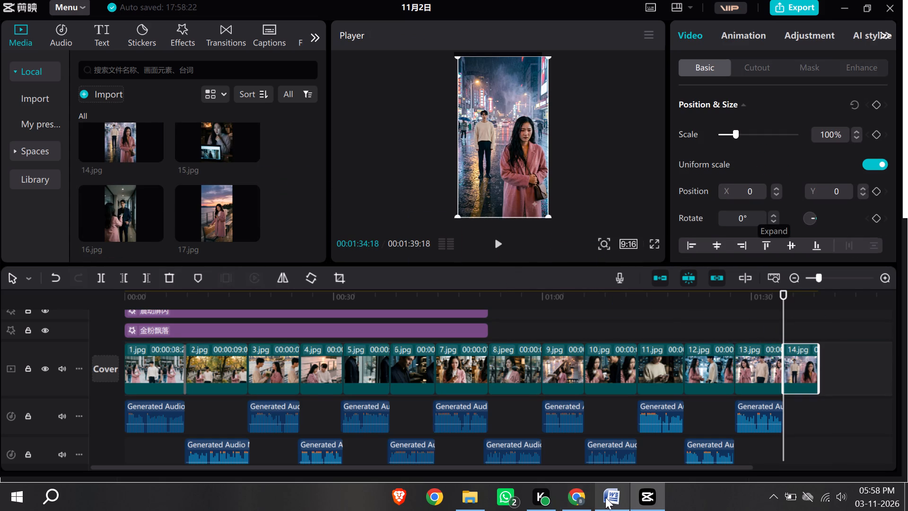
Switch to the Word script and copy the Scene 14 Hindi voice-over line.
left_click(606, 497)
scroll(376, 368, "down", 2)
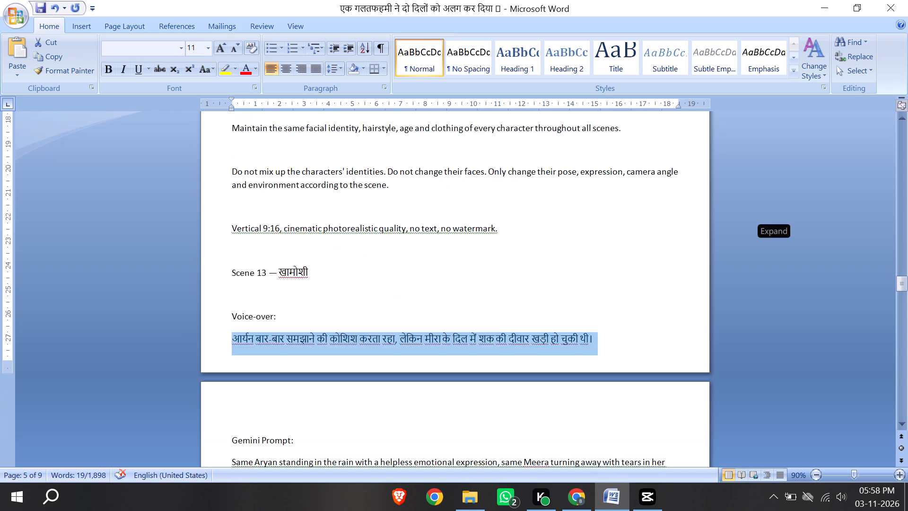
scroll(376, 368, "down", 10)
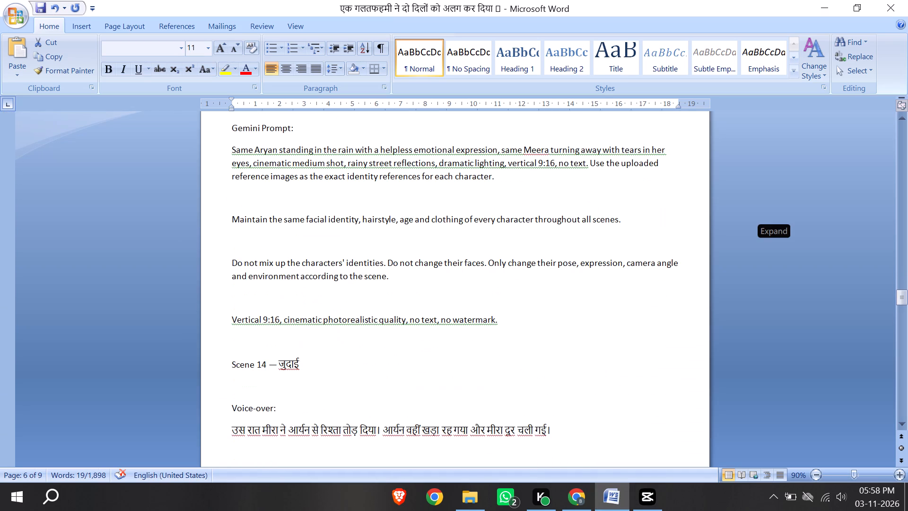
left_click_drag(230, 428, 466, 429)
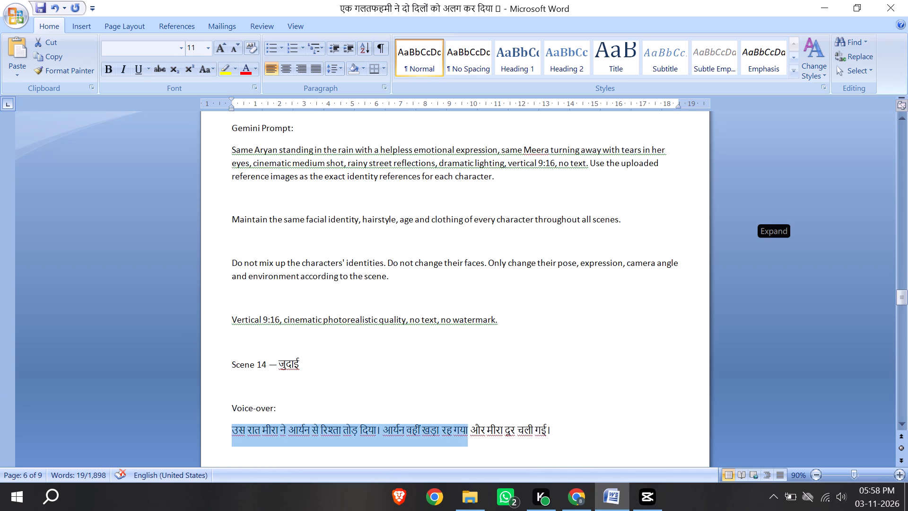
left_click_drag(466, 429, 549, 424)
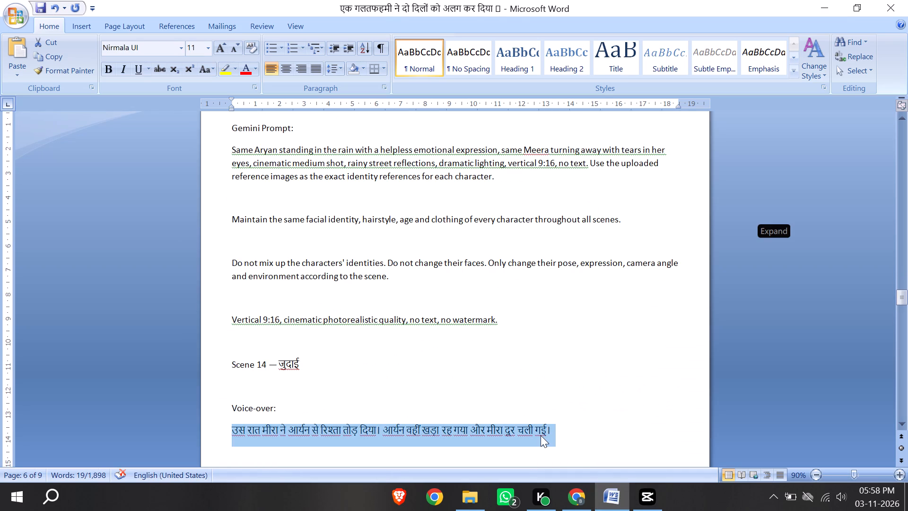
key("ctrl+c")
left_click(571, 498)
left_click(488, 154)
left_click_drag(488, 154, 186, 154)
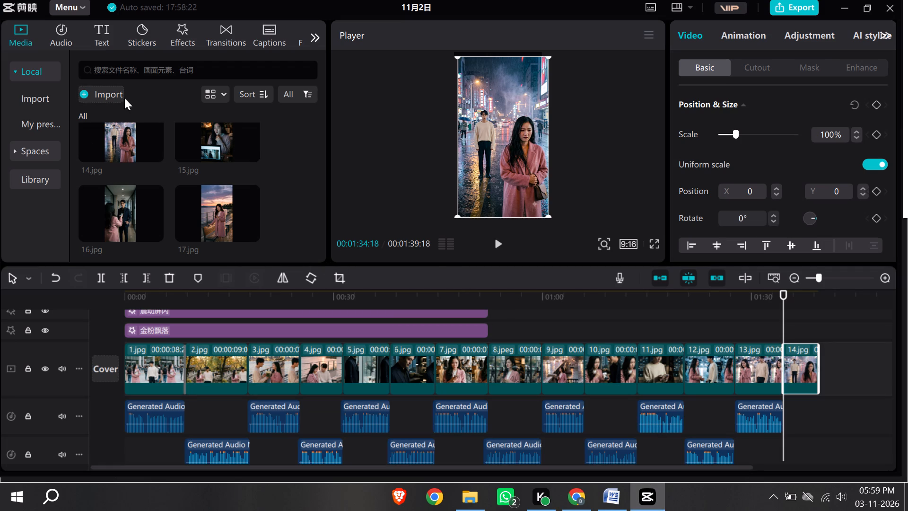
left_click(110, 94)
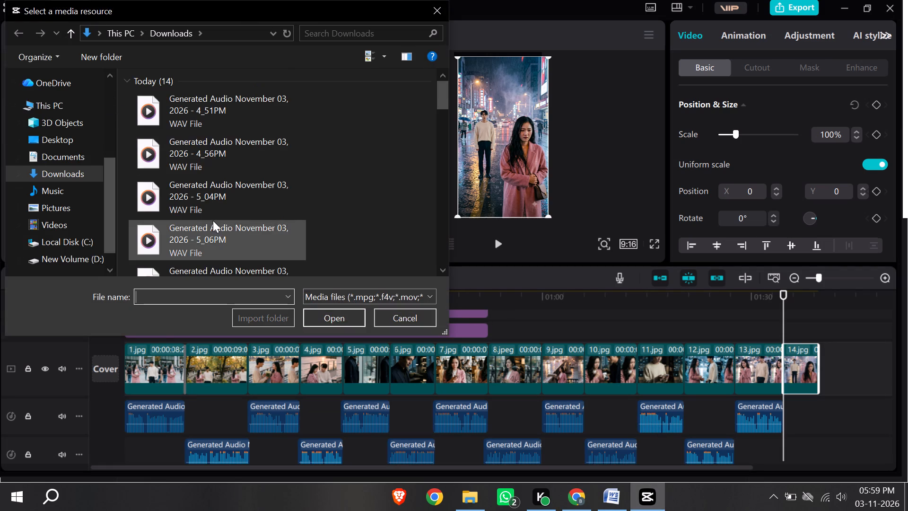
scroll(213, 220, "down", 5)
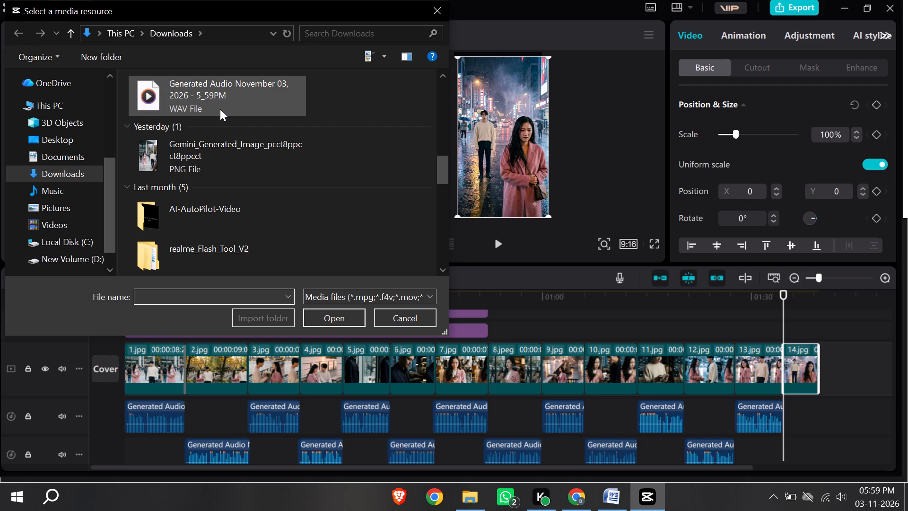
left_click(220, 109)
left_click(345, 312)
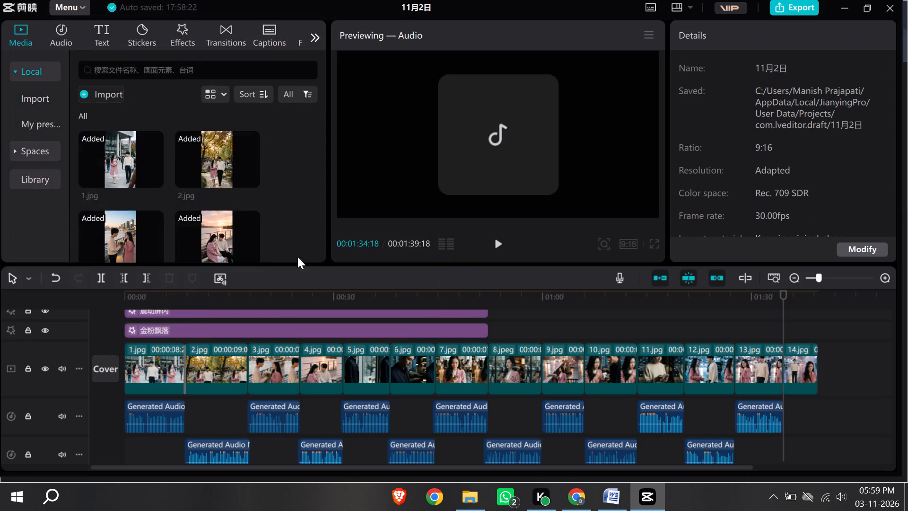
left_click_drag(210, 194, 830, 452)
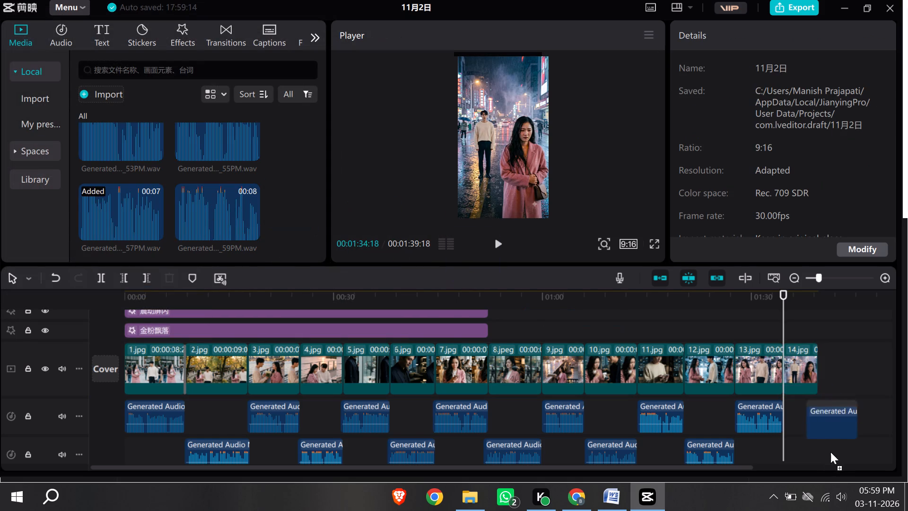
left_click_drag(830, 452, 788, 432)
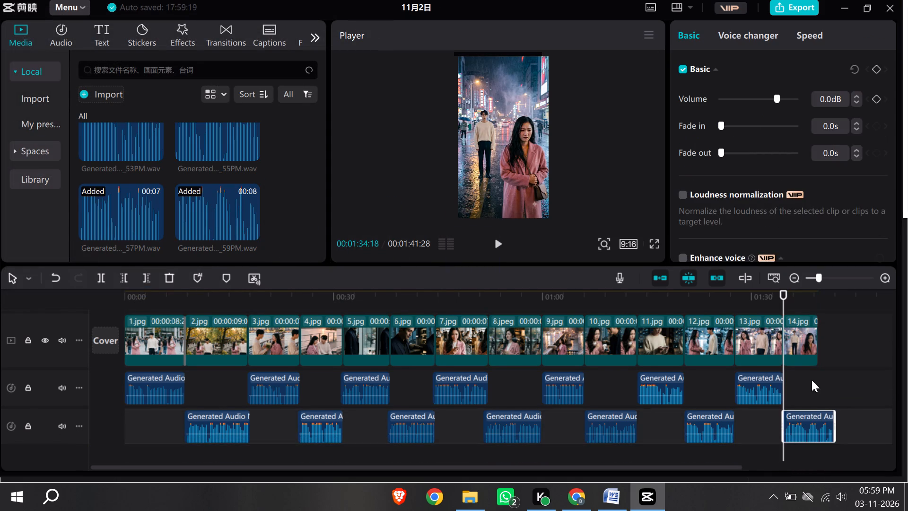
Extend the 14.jpg clip to end with its voice-over at 00:01:41:28.
left_click(805, 342)
left_click_drag(823, 353, 838, 358)
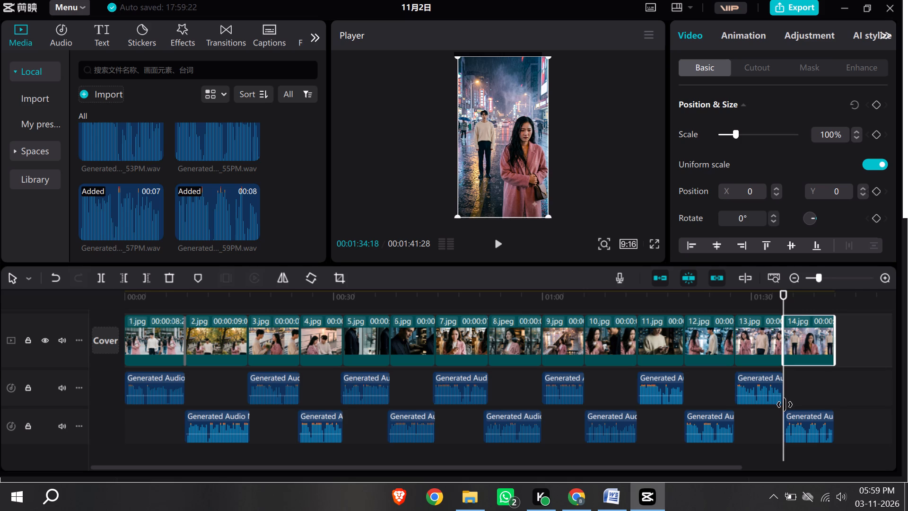
Play the timeline from about 00:01:20 to the end to check the 12.jpg to 14.jpg clips with their voice-overs.
left_click_drag(786, 297, 750, 291)
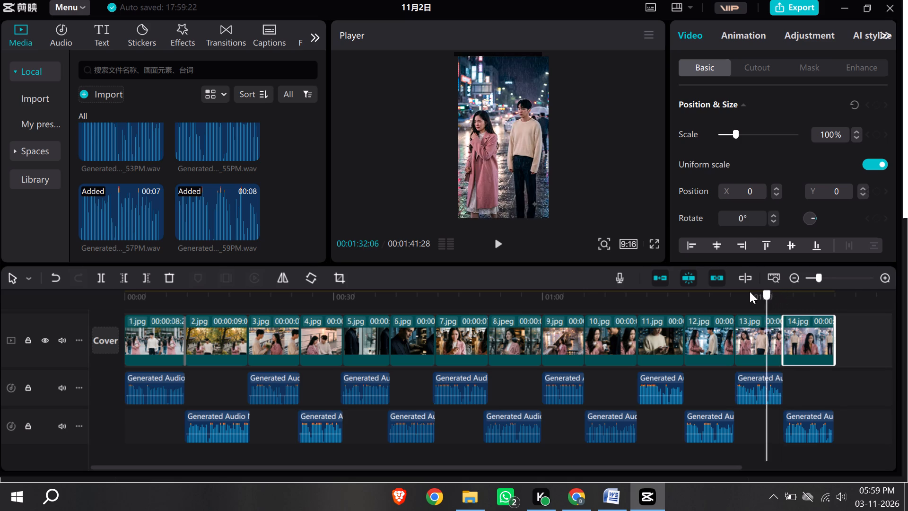
left_click_drag(750, 291, 693, 304)
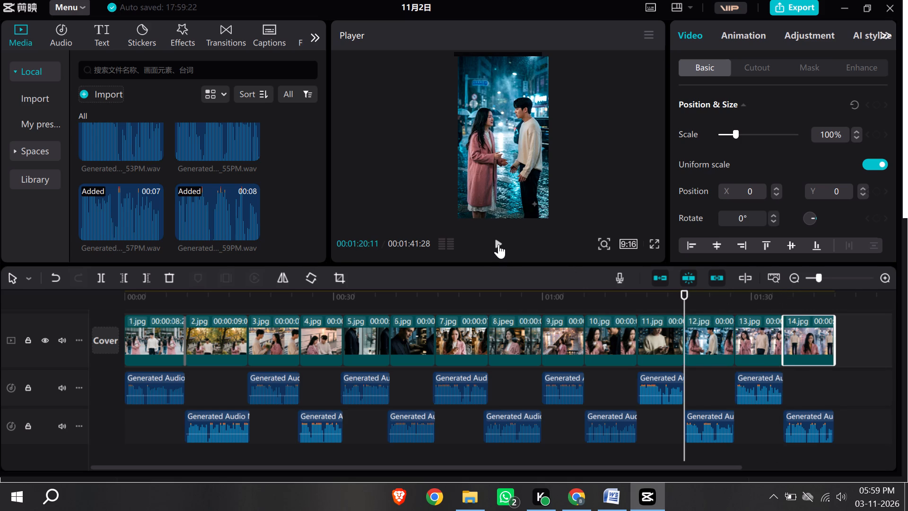
left_click(498, 243)
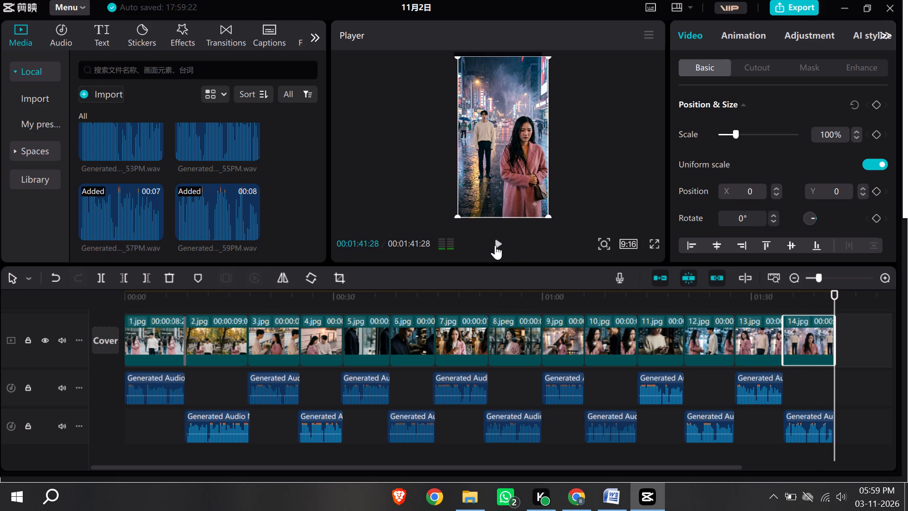
Add the 15.jpg image to the end of the main video track, directly after the 14.jpg clip.
scroll(197, 159, "up", 5)
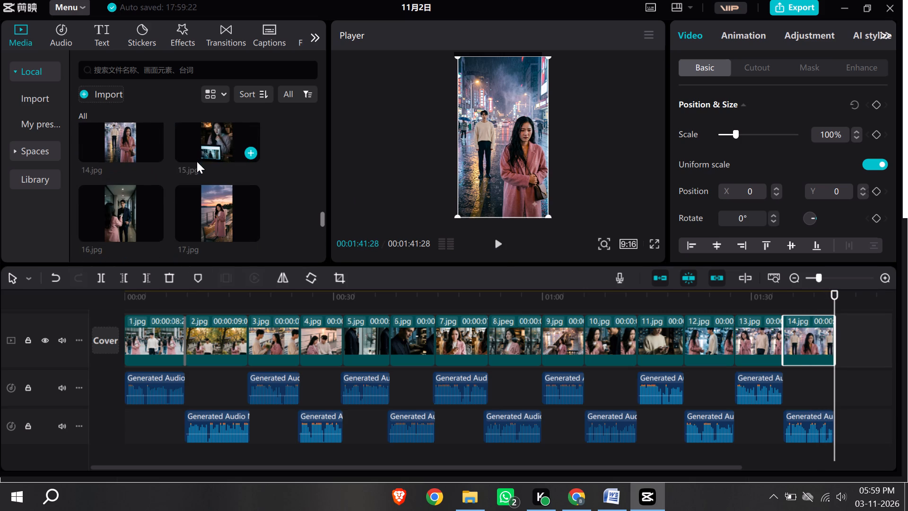
scroll(197, 161, "down", 1)
scroll(197, 161, "up", 1)
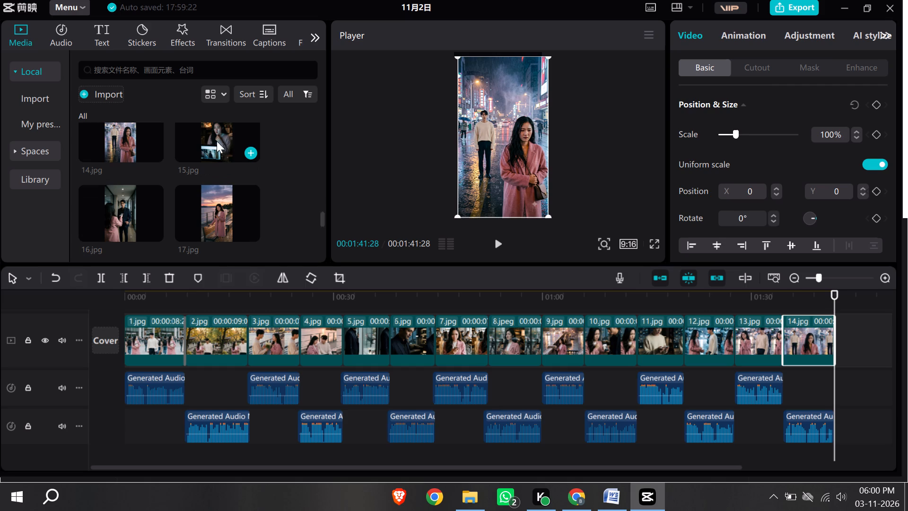
left_click(213, 134)
left_click_drag(214, 140, 297, 172)
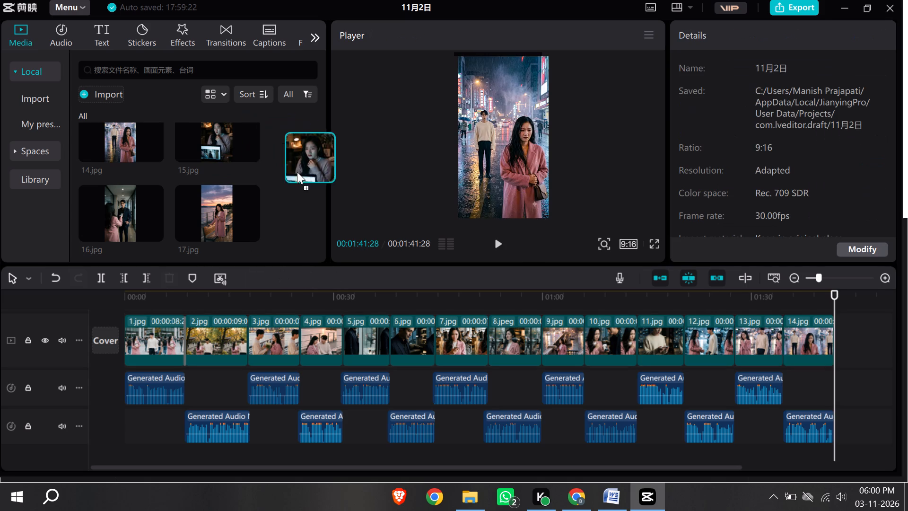
left_click_drag(297, 172, 845, 350)
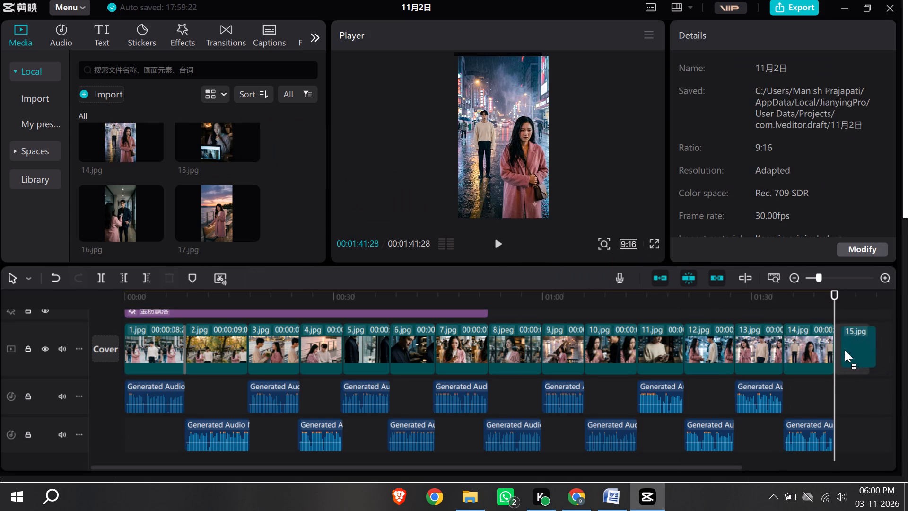
left_click_drag(845, 350, 843, 350)
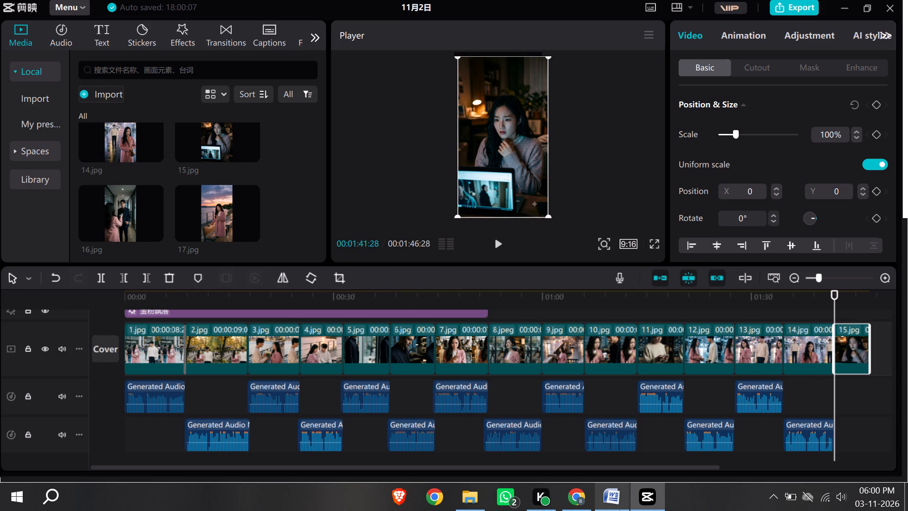
Switch to the Word script and copy the Scene 15 voice-over line.
left_click(609, 501)
scroll(505, 377, "down", 7)
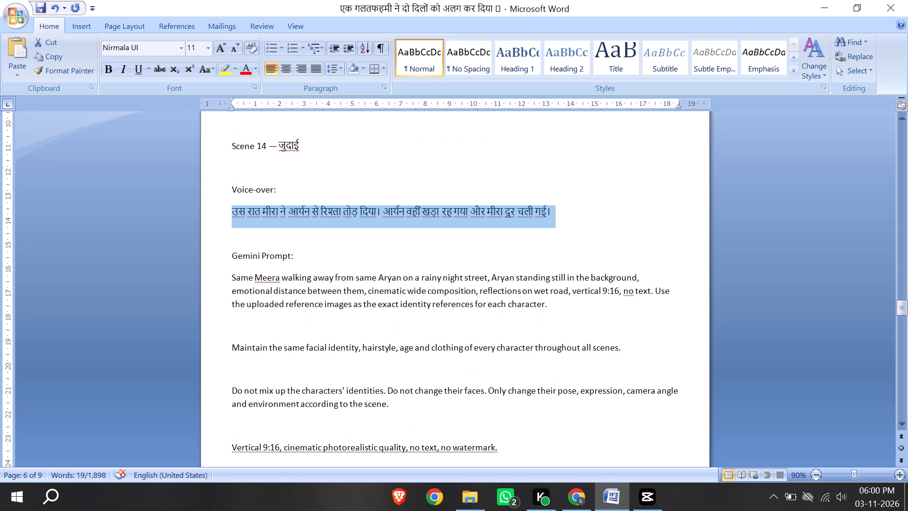
scroll(473, 348, "down", 7)
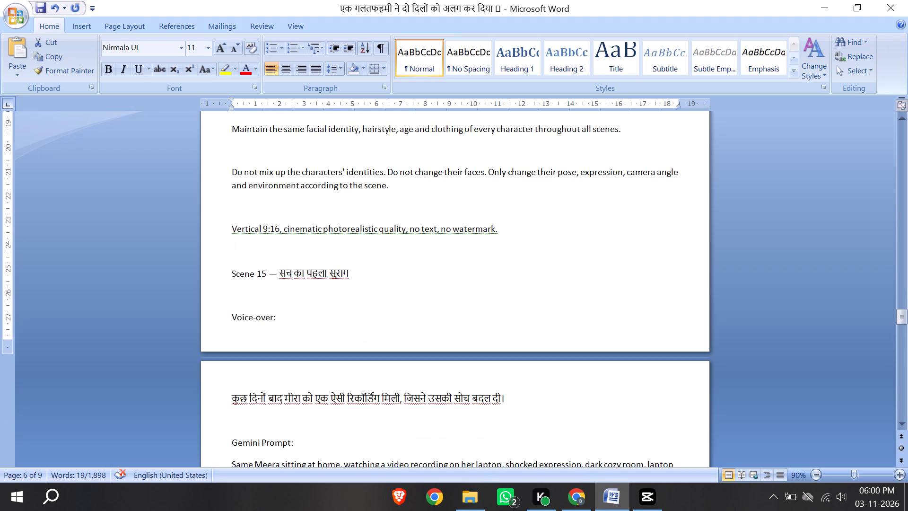
left_click_drag(228, 399, 424, 397)
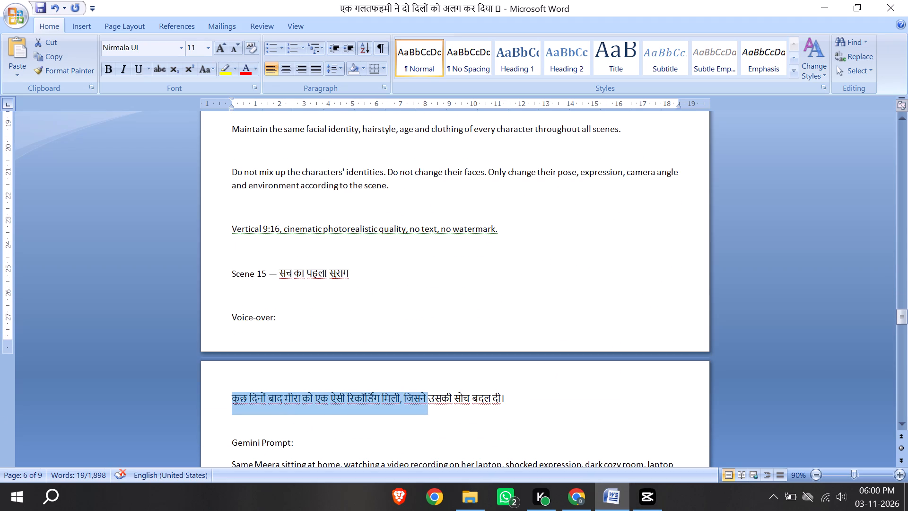
left_click_drag(424, 397, 504, 396)
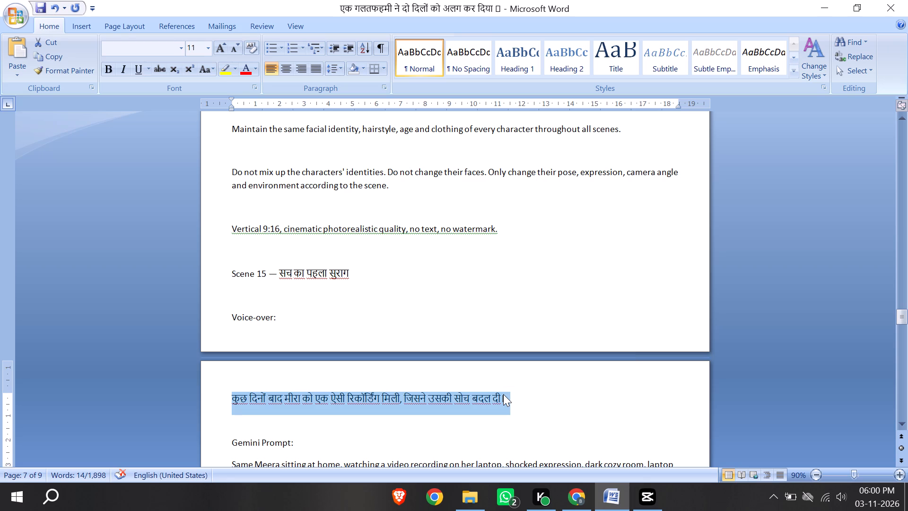
key("ctrl+c")
left_click(570, 494)
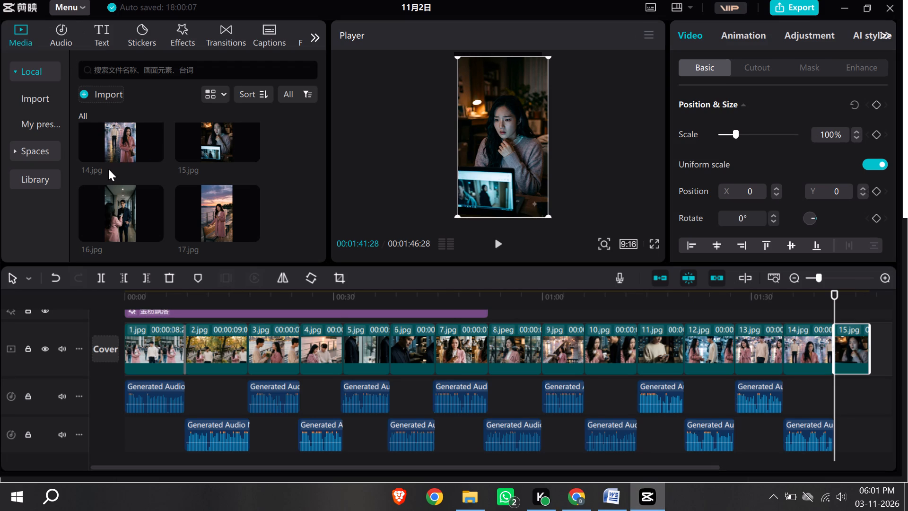
left_click(102, 95)
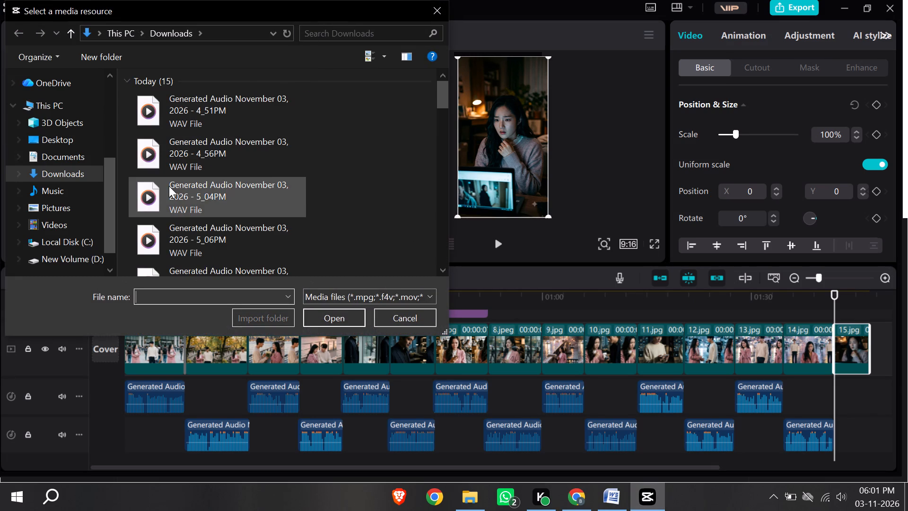
scroll(171, 186, "down", 6)
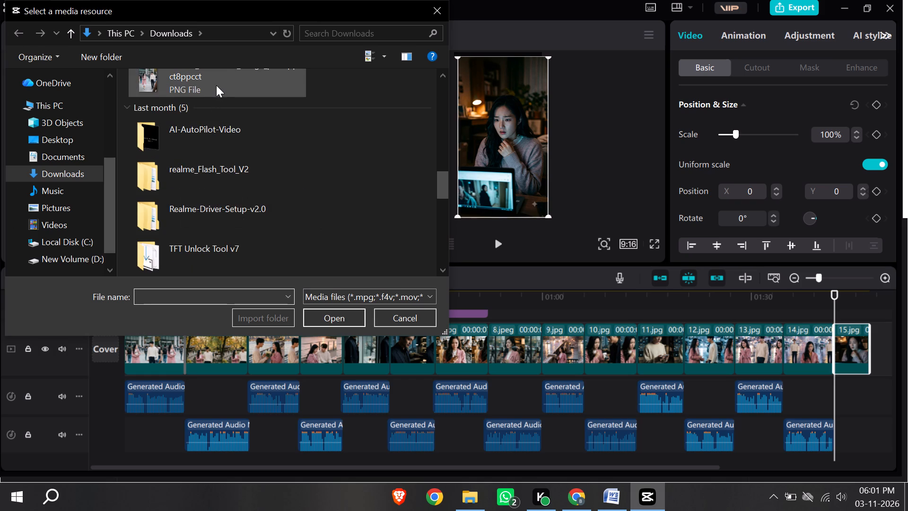
scroll(216, 85, "up", 1)
left_click(219, 89)
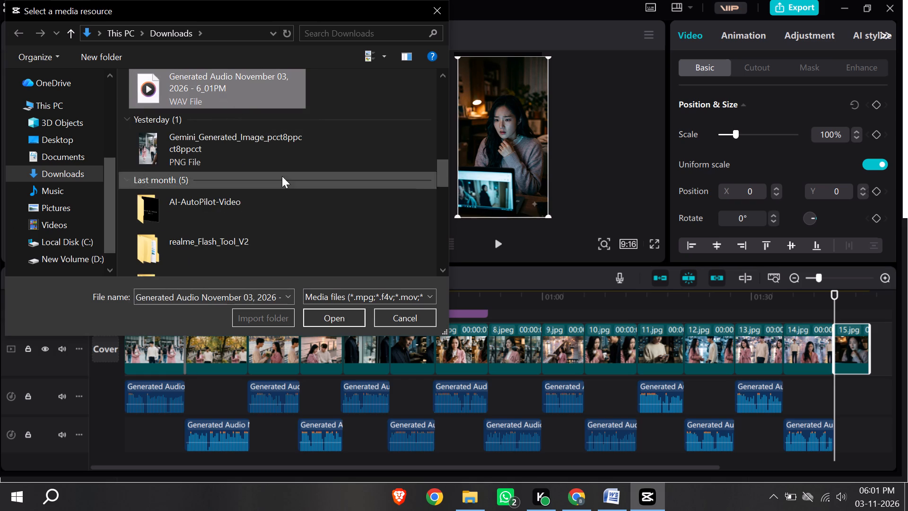
left_click(331, 317)
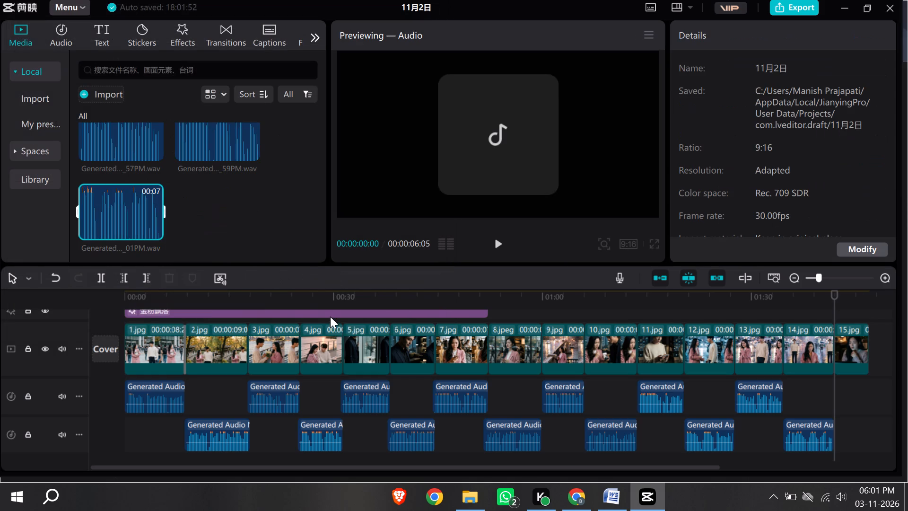
left_click_drag(117, 206, 805, 376)
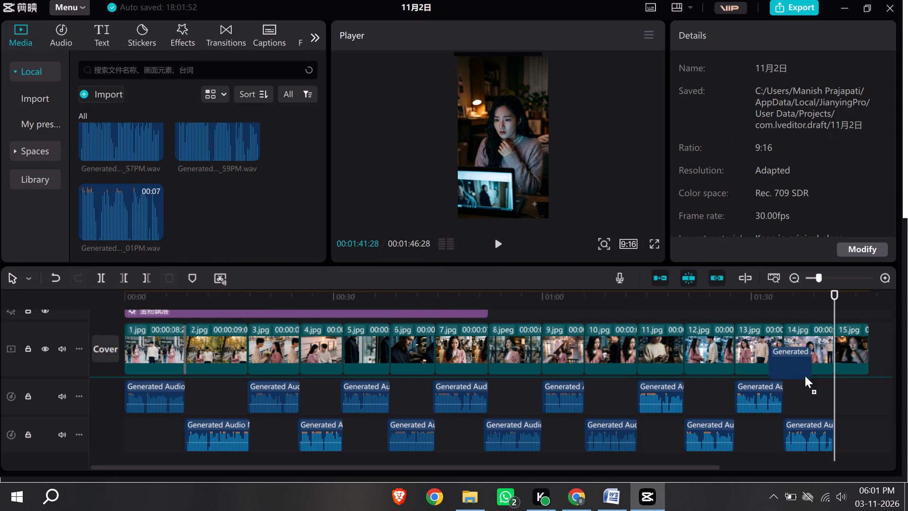
left_click_drag(805, 376, 840, 405)
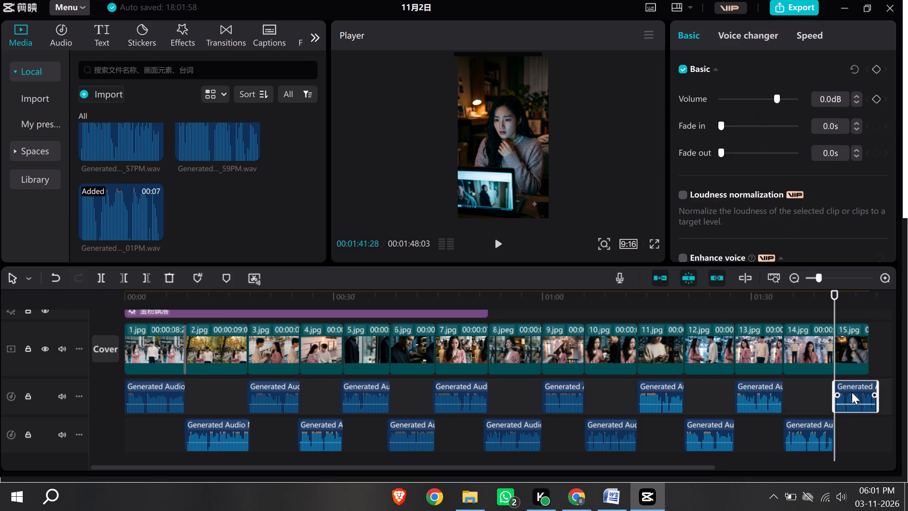
Extend the 15.jpg clip to end with its voice-over at 00:01:48:03.
left_click(867, 360)
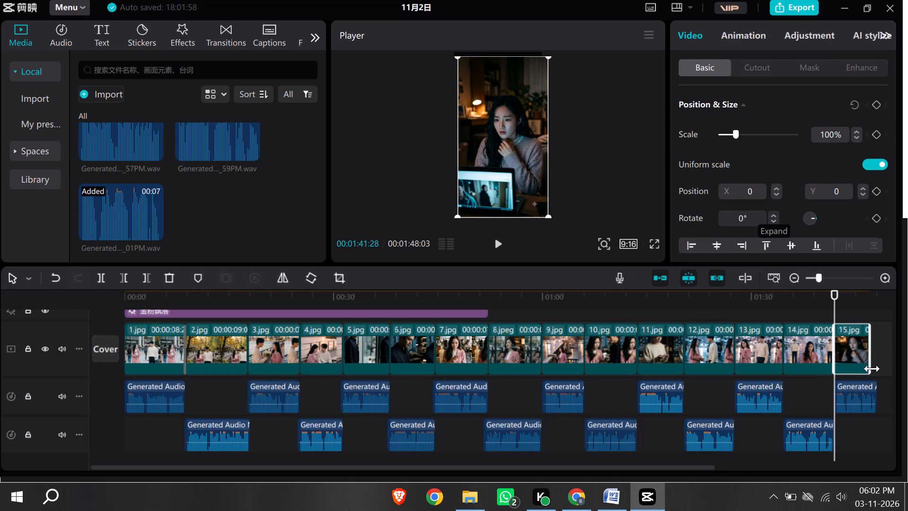
left_click(876, 370)
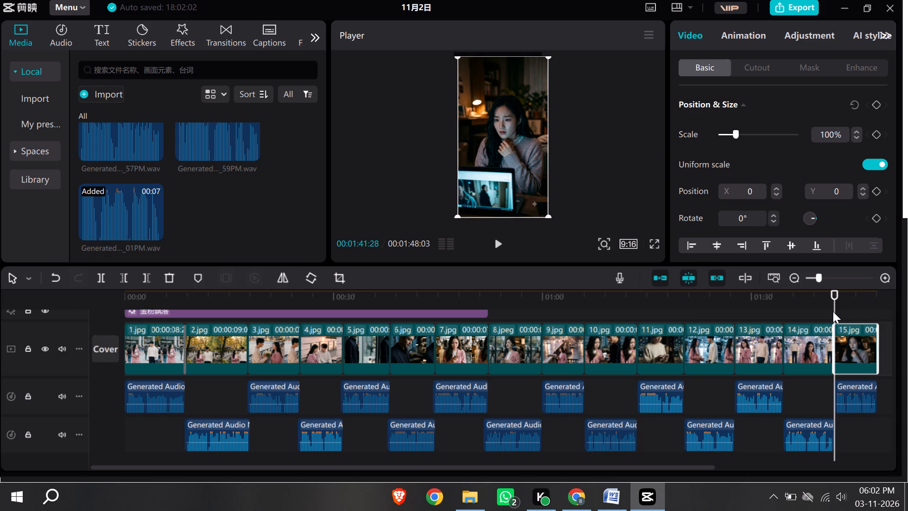
Play the timeline from about 00:01:33 to the end to check the 13.jpg to 15.jpg clips with their voice-overs.
left_click_drag(835, 312, 778, 315)
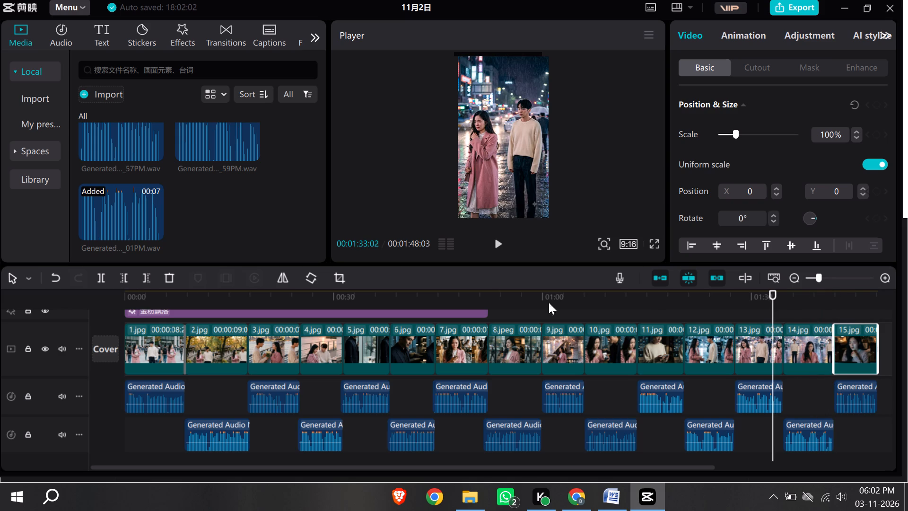
left_click(497, 245)
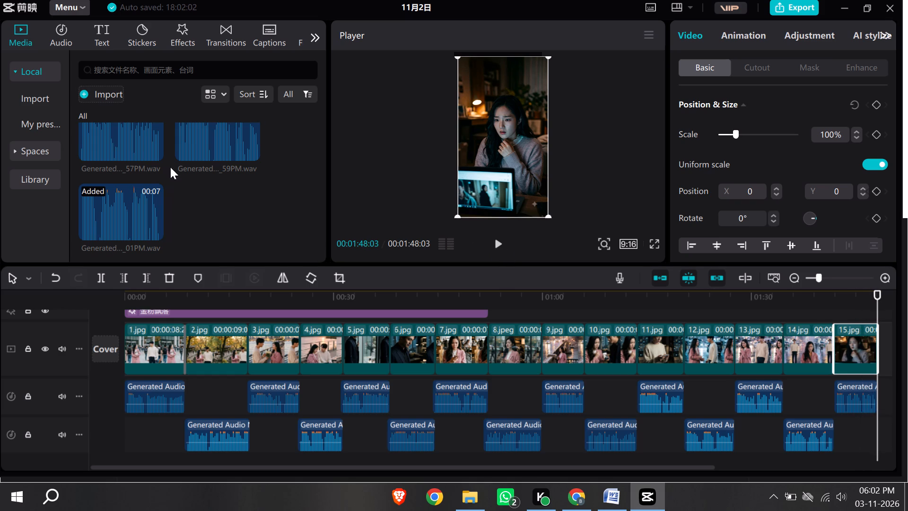
Add the 16.jpg image to the main video track directly after the 15.jpg clip.
scroll(187, 193, "up", 6)
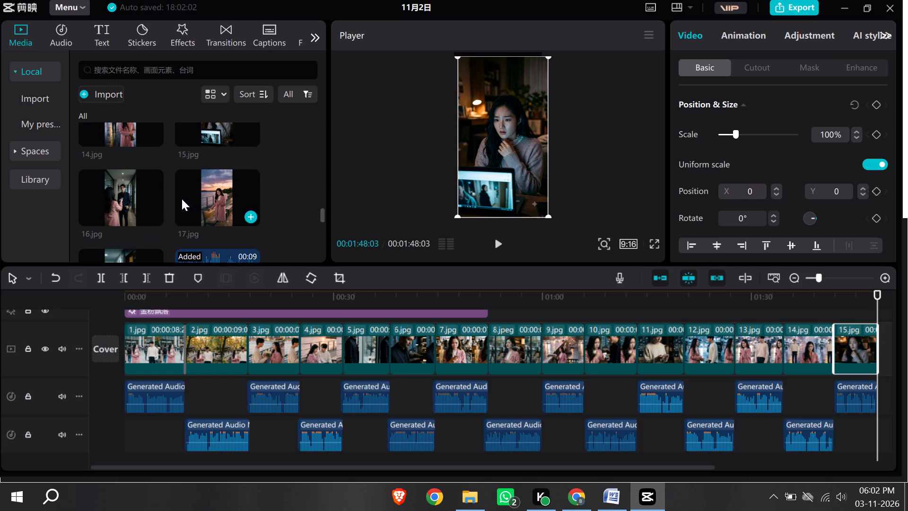
left_click(131, 199)
left_click_drag(112, 194, 577, 356)
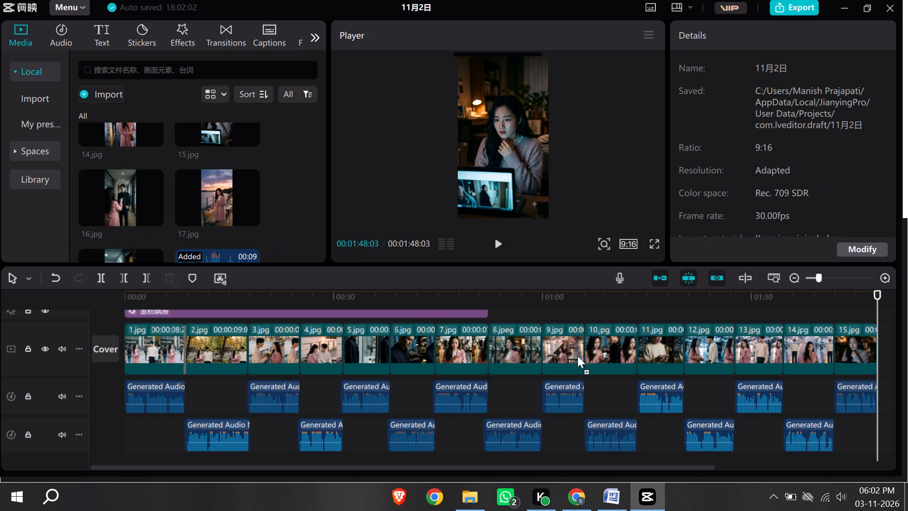
left_click_drag(577, 356, 884, 354)
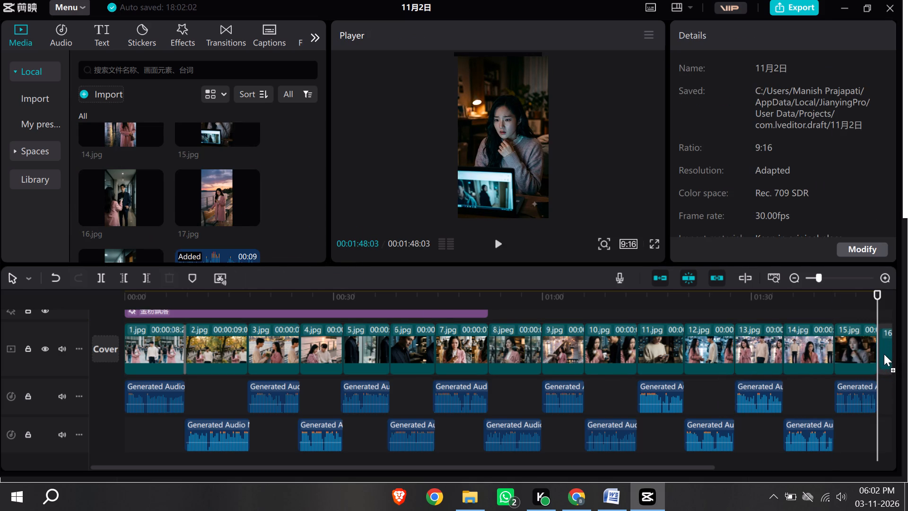
left_click_drag(884, 354, 883, 351)
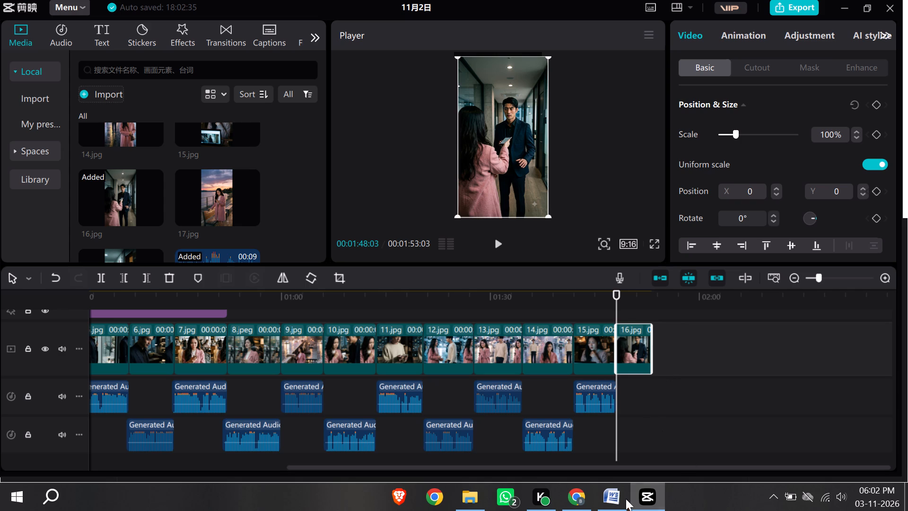
Switch to the Word script and copy the Scene 16 Hindi voice-over line beginning with रिकॉर्डिंग.
left_click(607, 500)
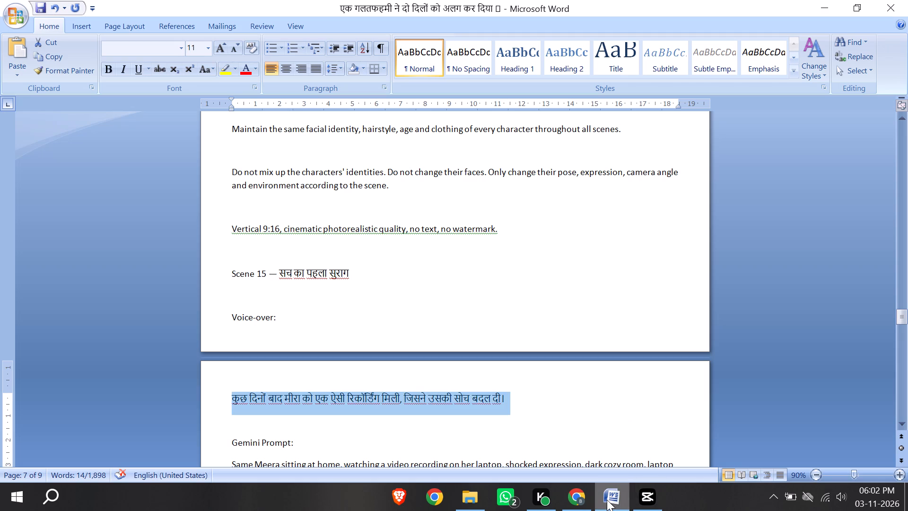
scroll(332, 323, "down", 8)
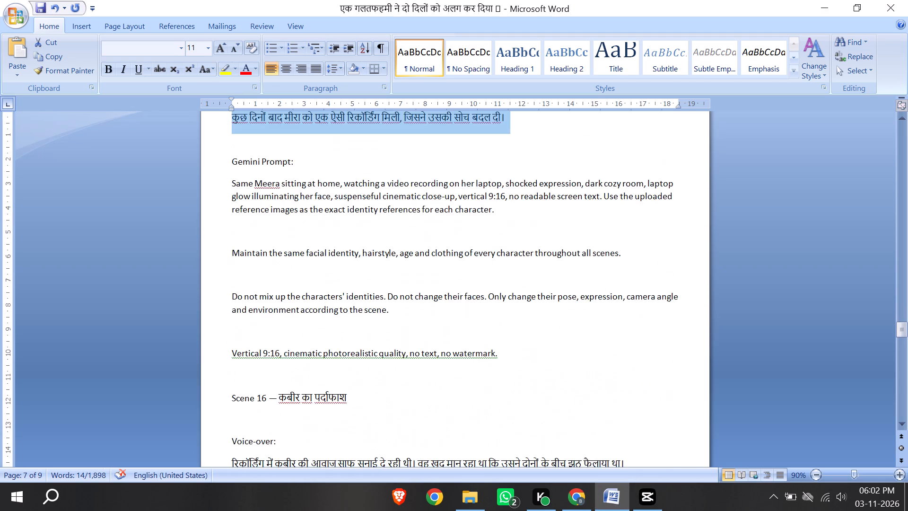
scroll(332, 323, "down", 3)
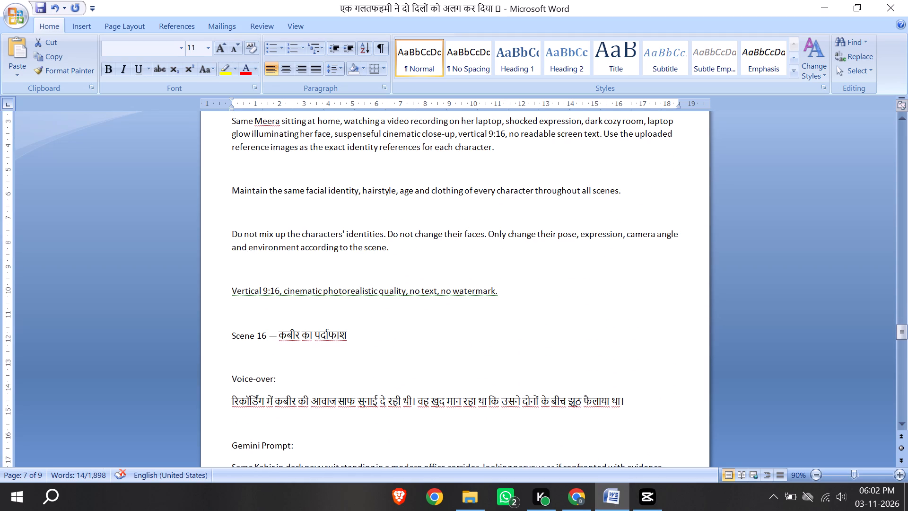
left_click_drag(227, 404, 533, 401)
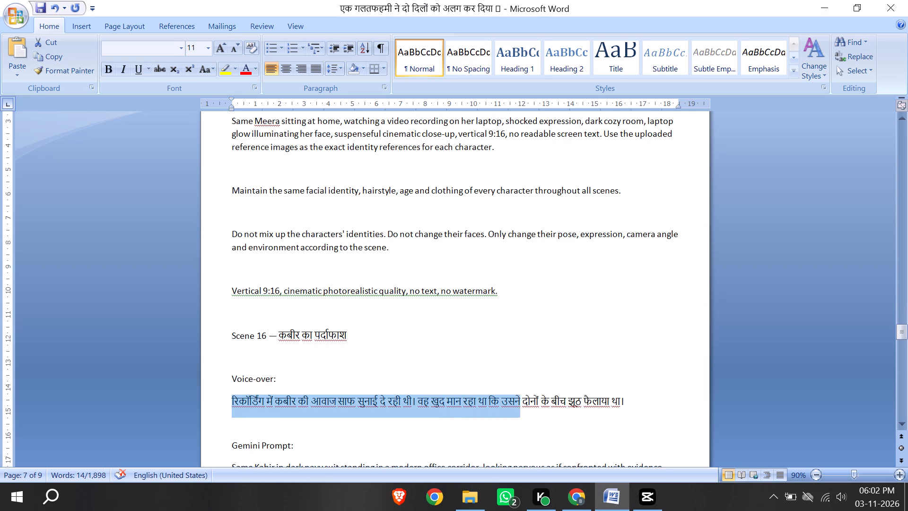
left_click_drag(533, 401, 623, 400)
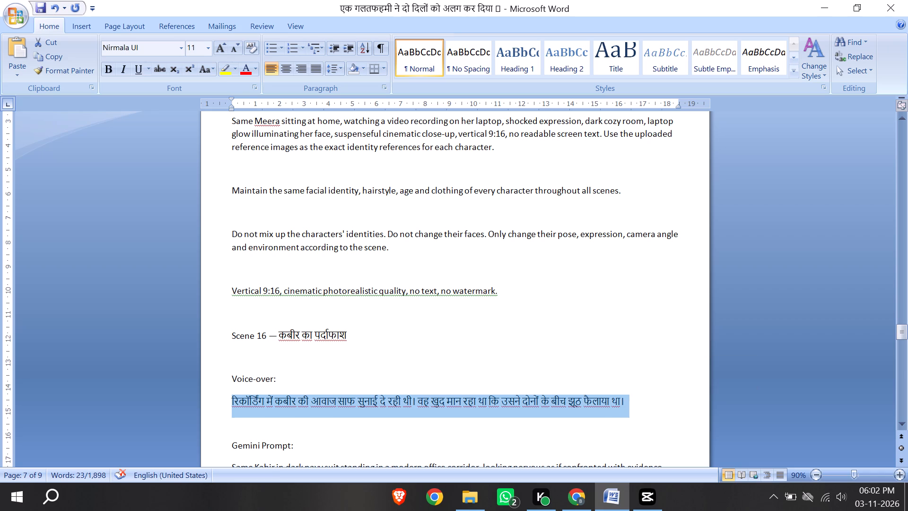
key("ctrl+c")
left_click(574, 493)
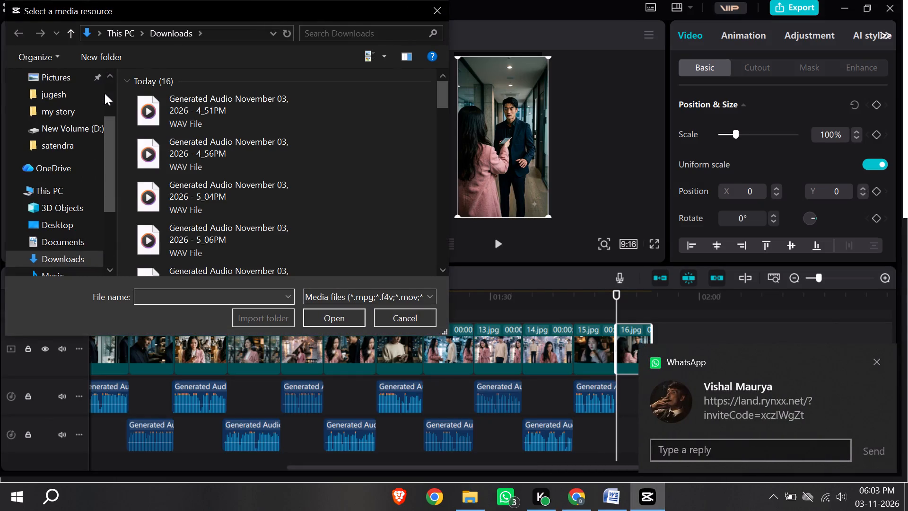
scroll(171, 134, "down", 4)
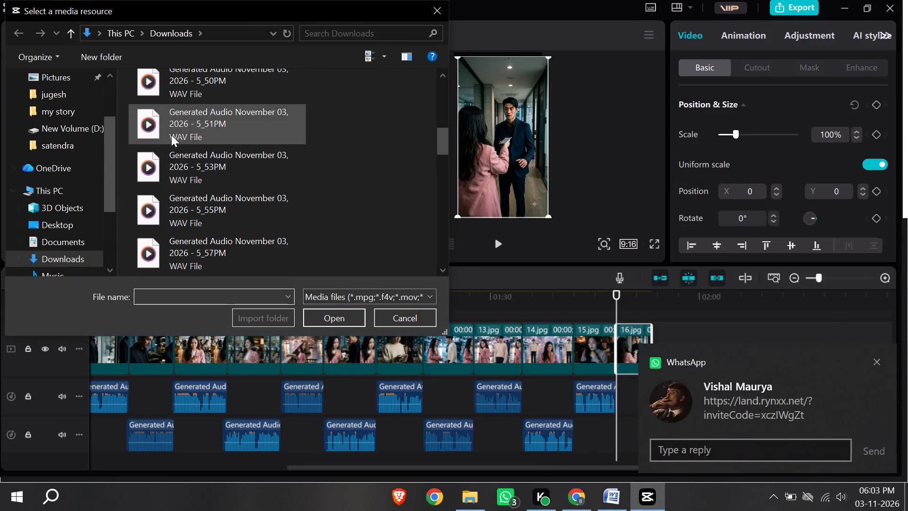
scroll(171, 135, "down", 1)
left_click(239, 173)
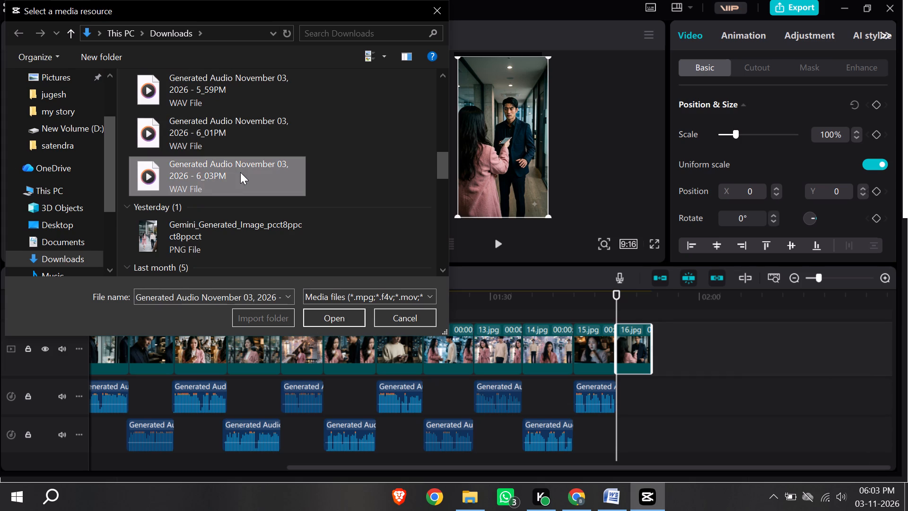
left_click(339, 317)
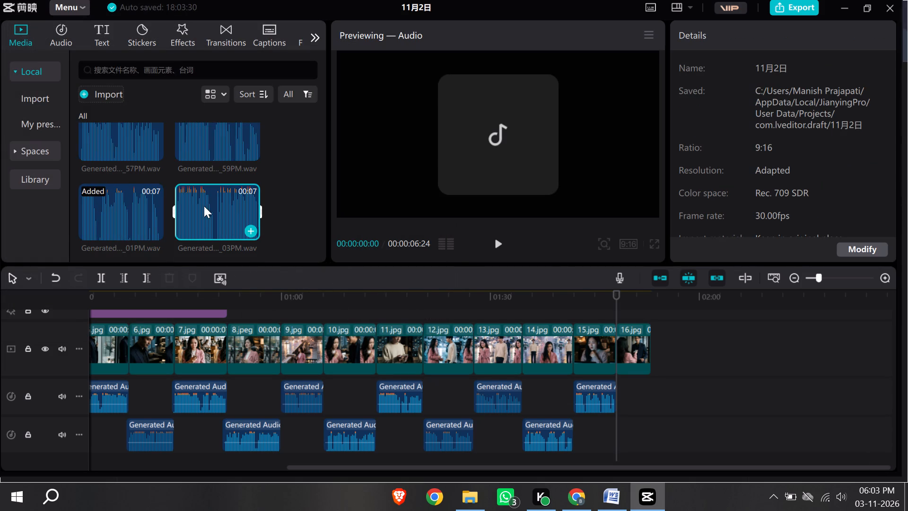
left_click_drag(203, 205, 629, 428)
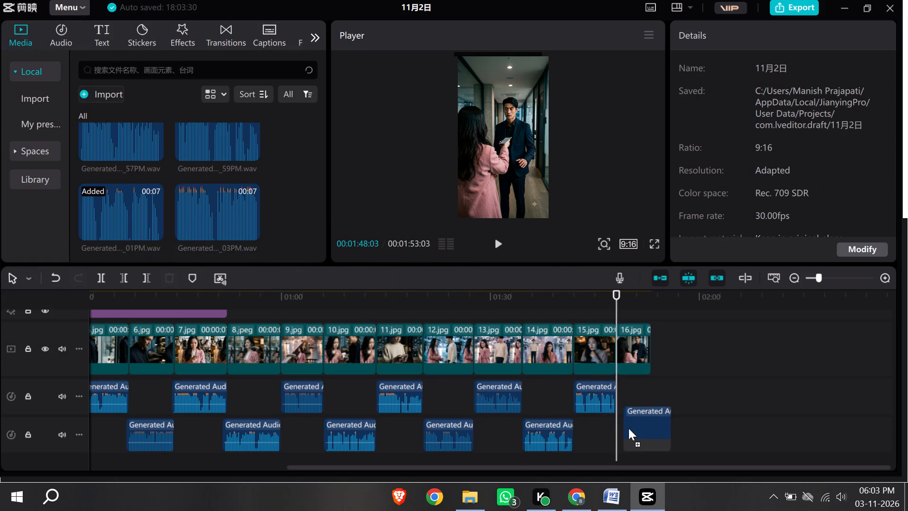
left_click_drag(629, 428, 619, 443)
Extend the 16.jpg clip to end with its voice-over at 00:01:54:27.
left_click(643, 359)
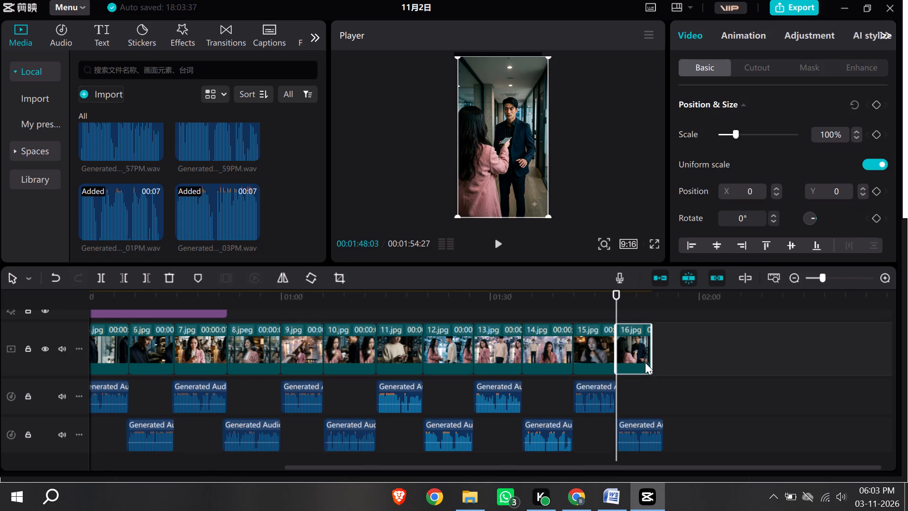
left_click_drag(657, 359, 659, 360)
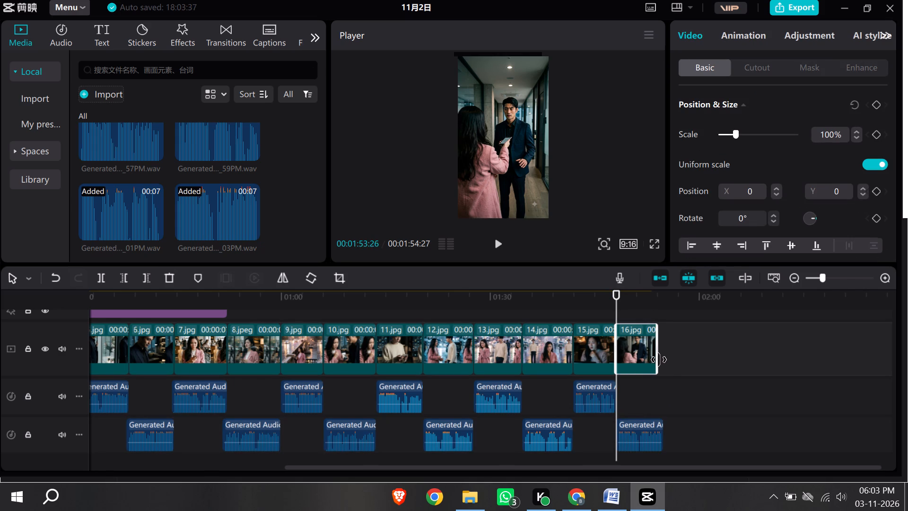
left_click_drag(659, 360, 663, 361)
left_click(666, 362)
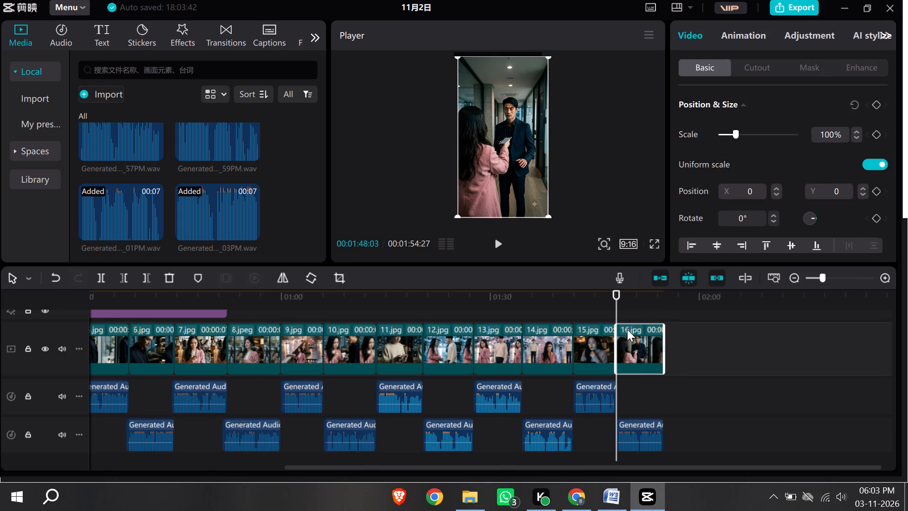
Play the timeline from the last part of the 14.jpg clip to the end to check the newest clips with their voice-overs.
left_click_drag(617, 304, 563, 301)
left_click(498, 246)
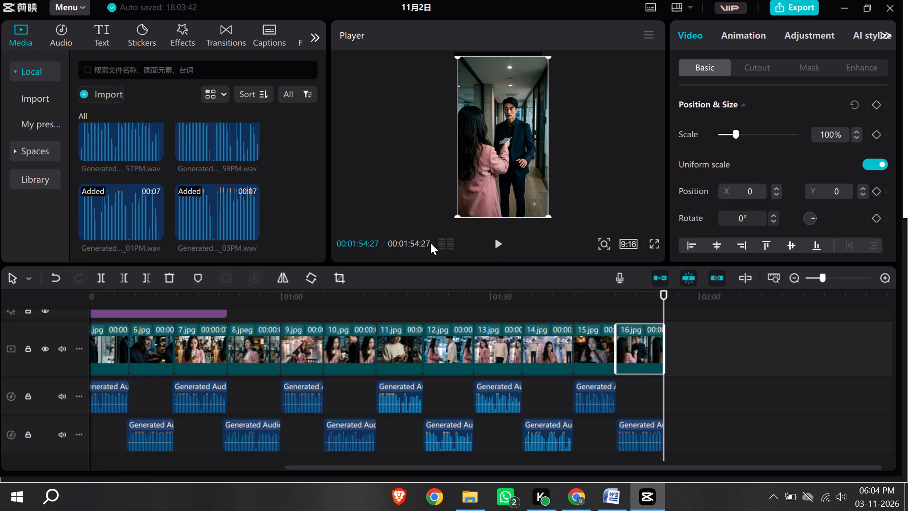
Add the 17.jpg image to the main video track directly after the 16.jpg clip.
scroll(188, 168, "up", 5)
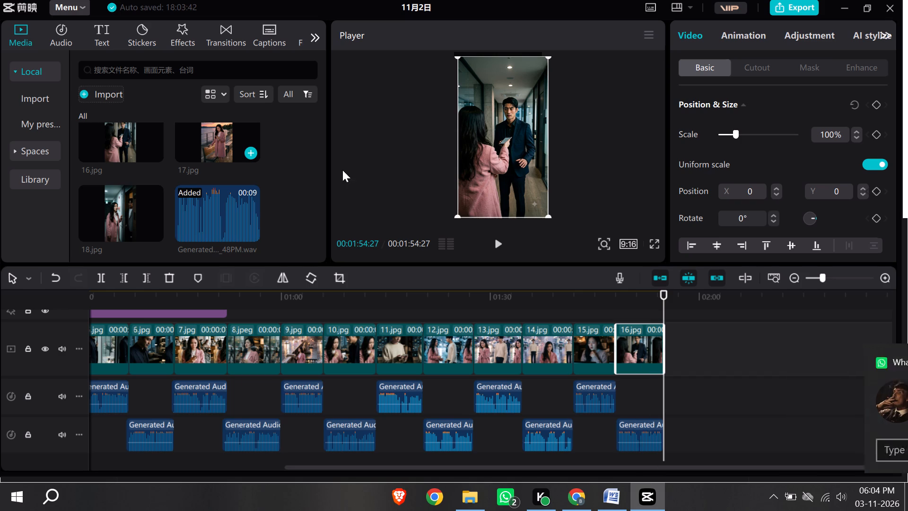
left_click(215, 137)
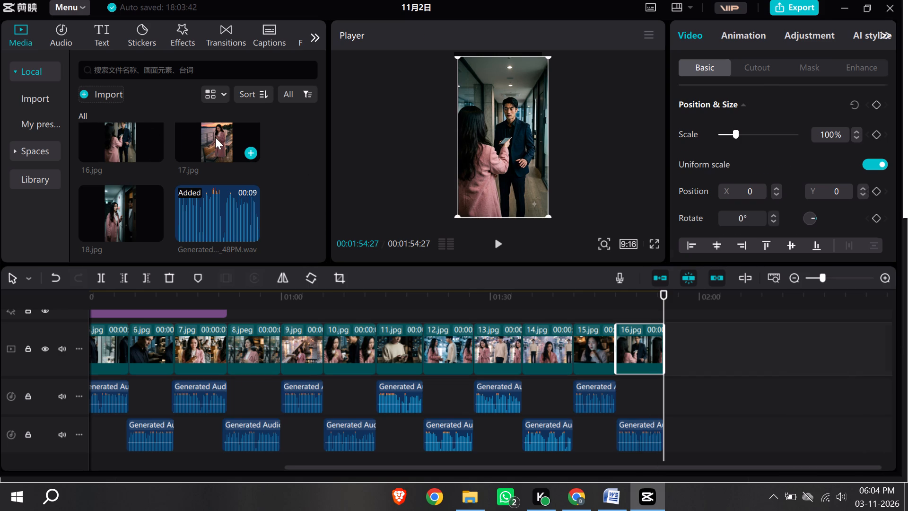
left_click_drag(215, 138, 688, 335)
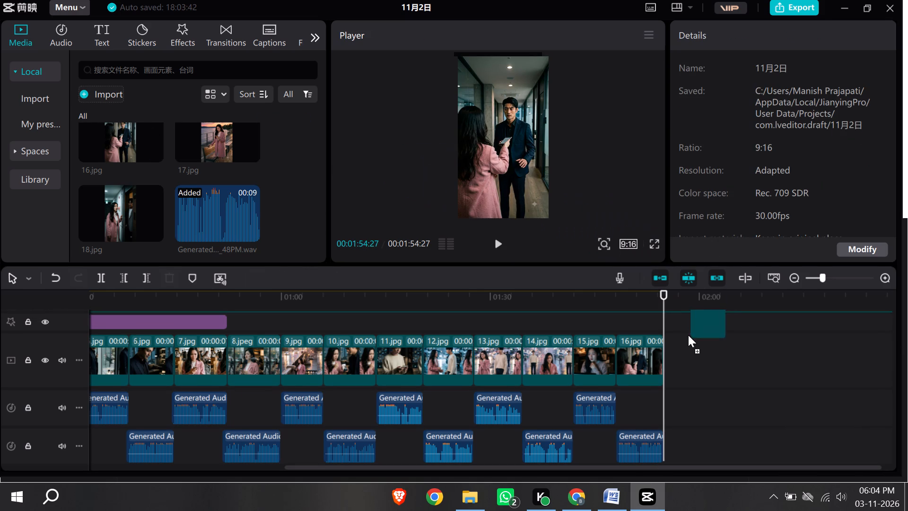
left_click_drag(688, 335, 684, 365)
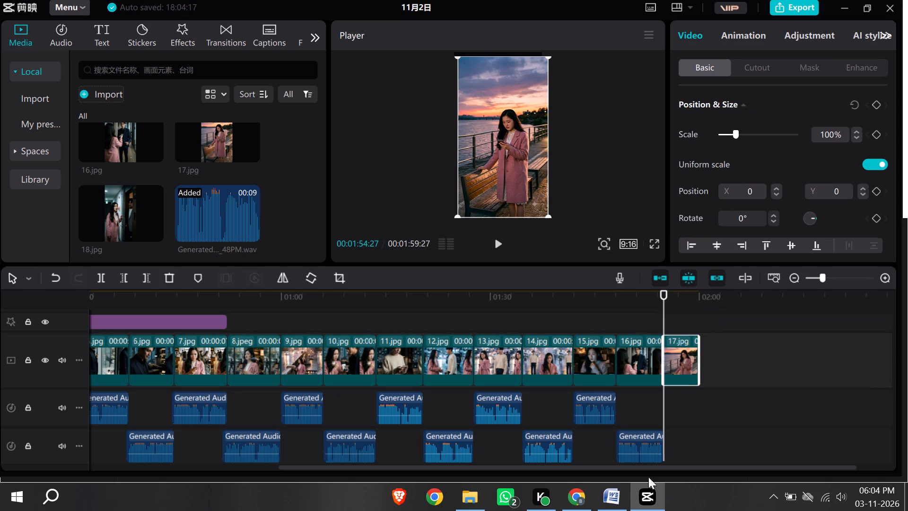
Switch to the Word script and copy the Scene 17 Hindi voice-over line beginning with मीरा की आंखों.
left_click(620, 502)
scroll(367, 302, "down", 5)
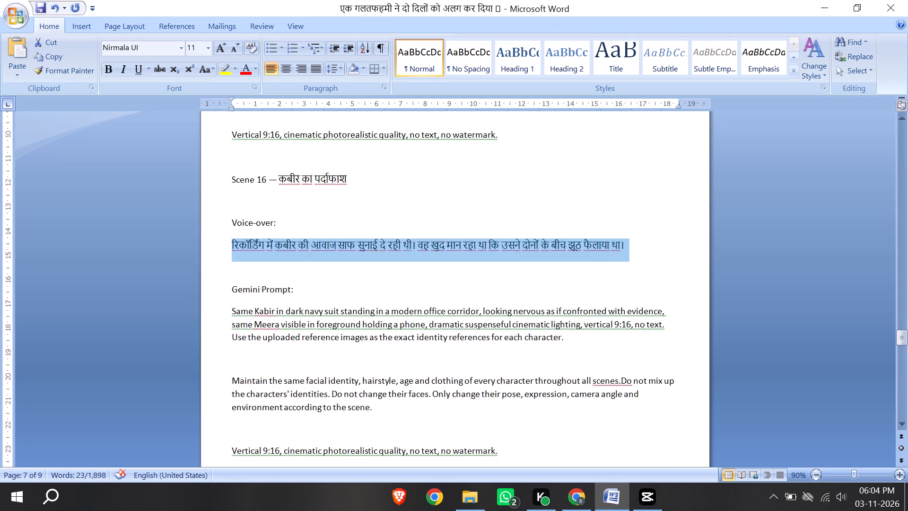
scroll(367, 302, "down", 5)
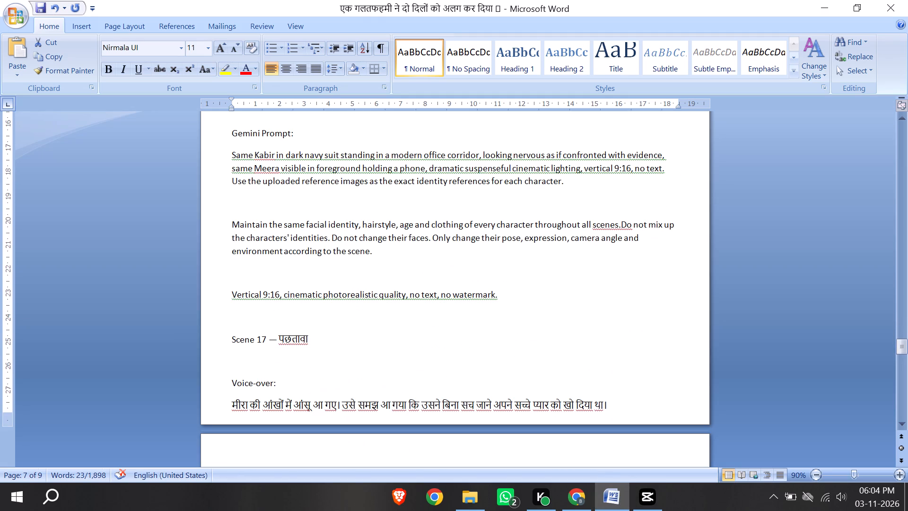
left_click_drag(226, 406, 403, 407)
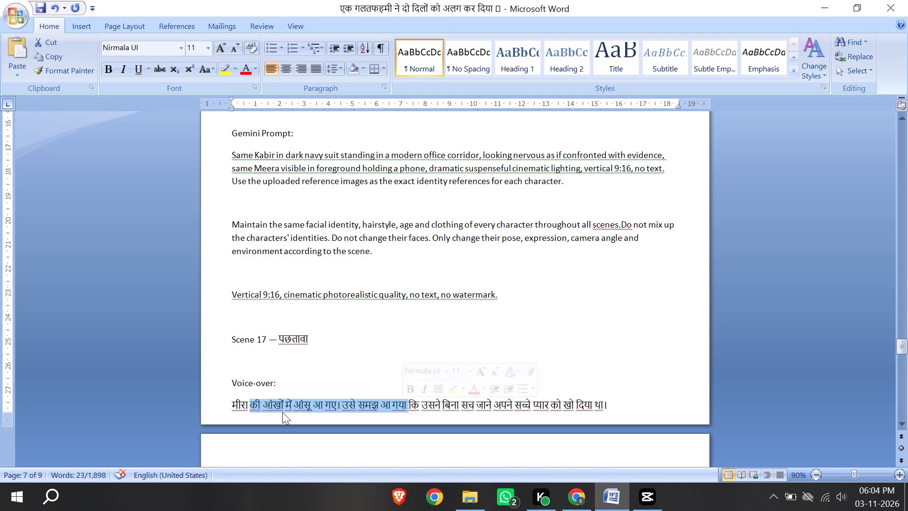
left_click(217, 407)
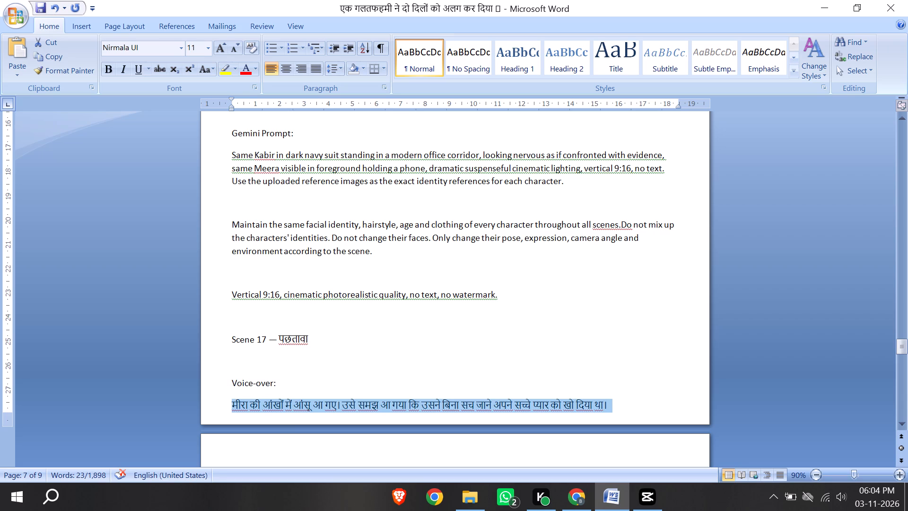
key("ctrl+c")
left_click(572, 493)
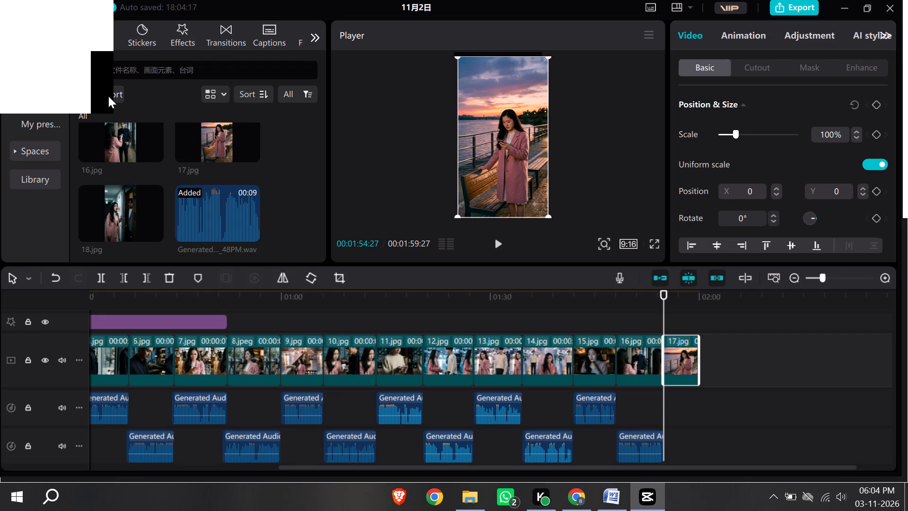
scroll(210, 197, "down", 3)
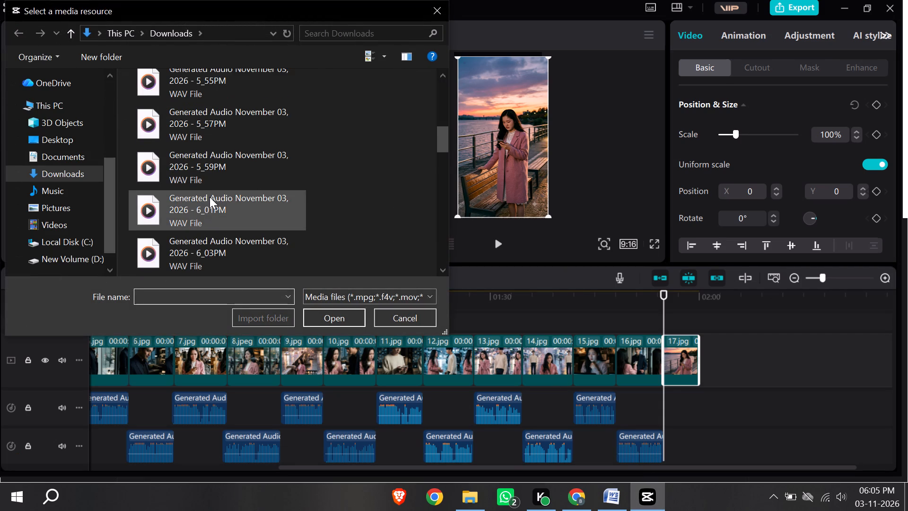
scroll(210, 197, "down", 2)
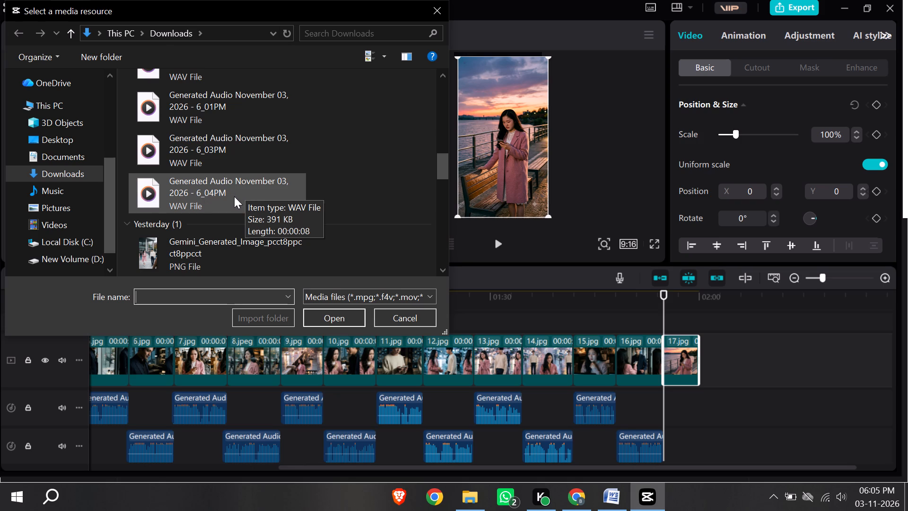
left_click(231, 194)
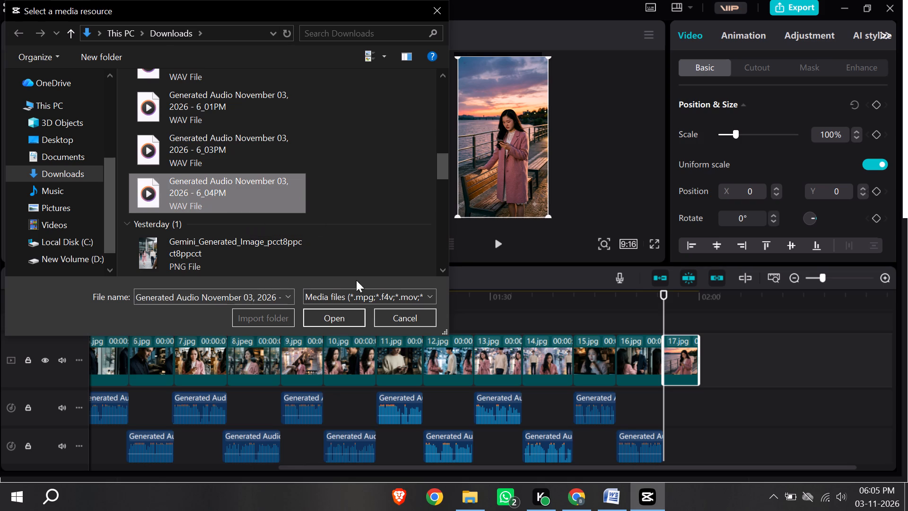
left_click(352, 314)
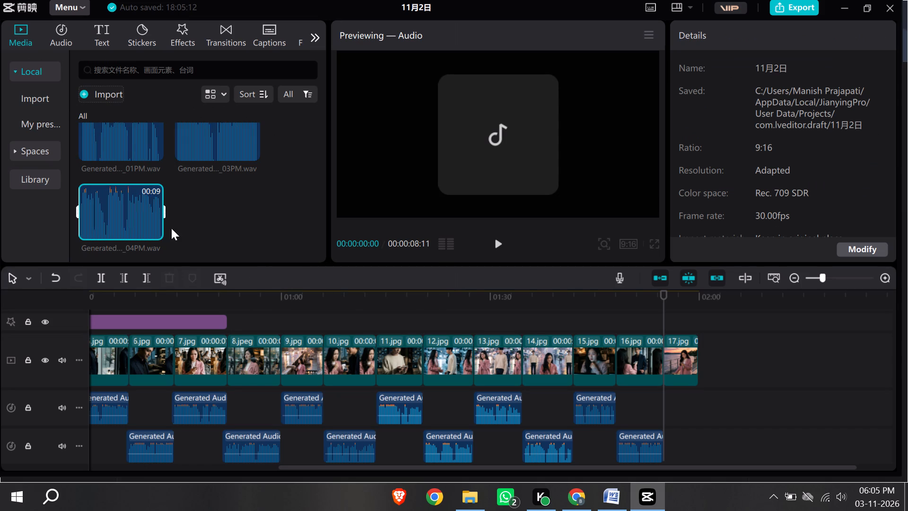
Place the 6_04PM voice-over on the upper audio track, starting with the 17.jpg clip at 00:01:54:27.
left_click_drag(112, 199, 693, 407)
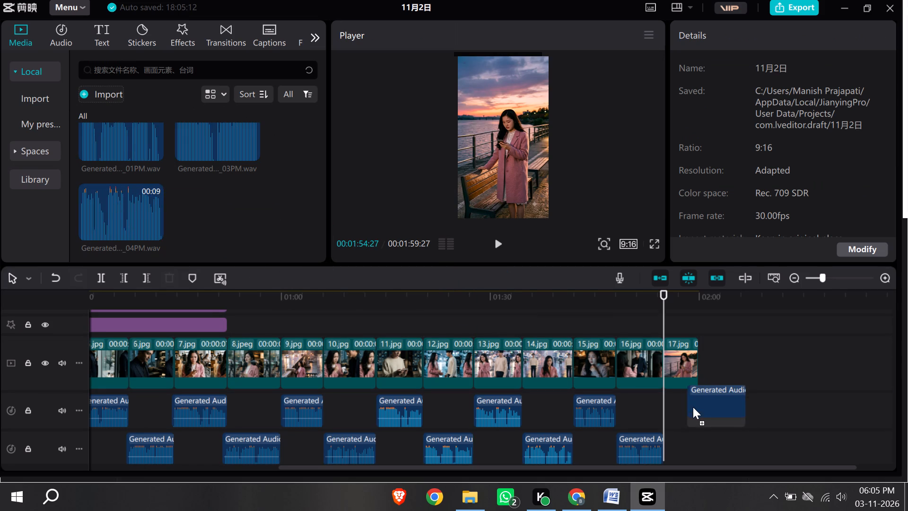
left_click_drag(693, 407, 669, 409)
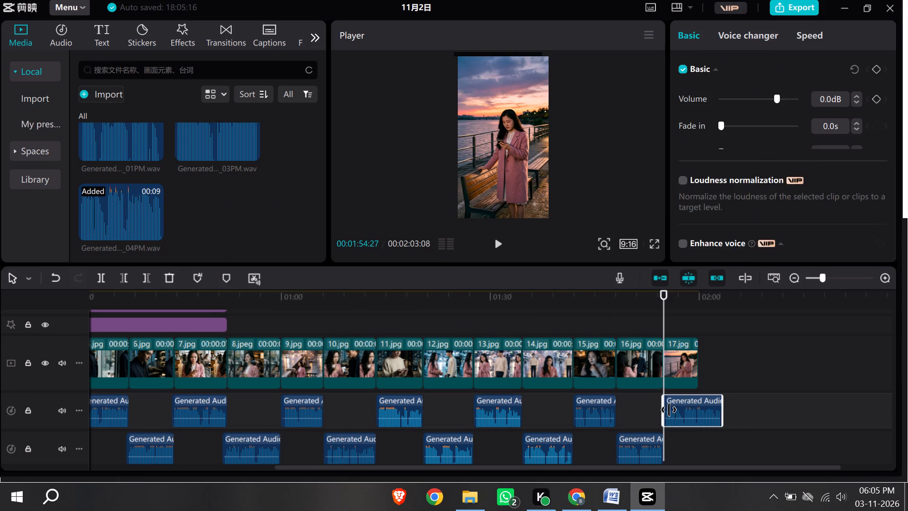
Extend the 17.jpg clip to end with its voice-over at 00:02:03:08.
left_click(685, 367)
left_click_drag(702, 377, 706, 377)
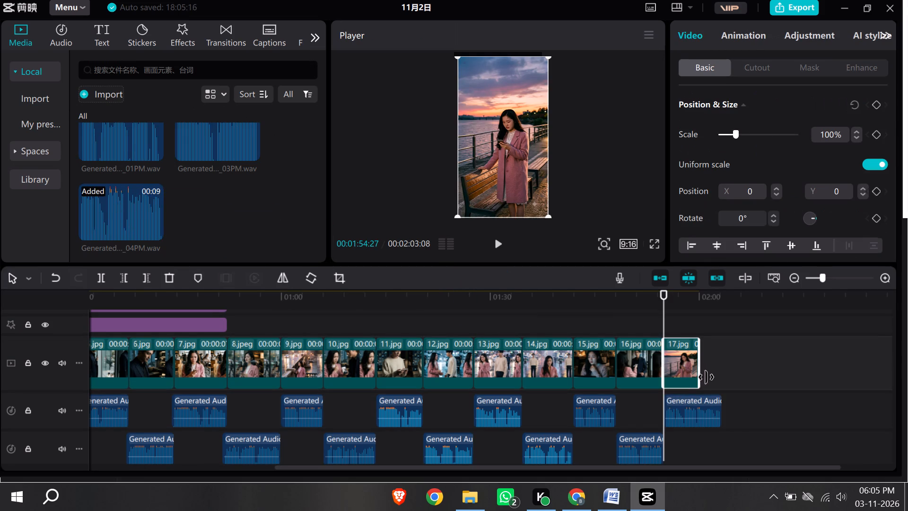
left_click_drag(706, 377, 723, 379)
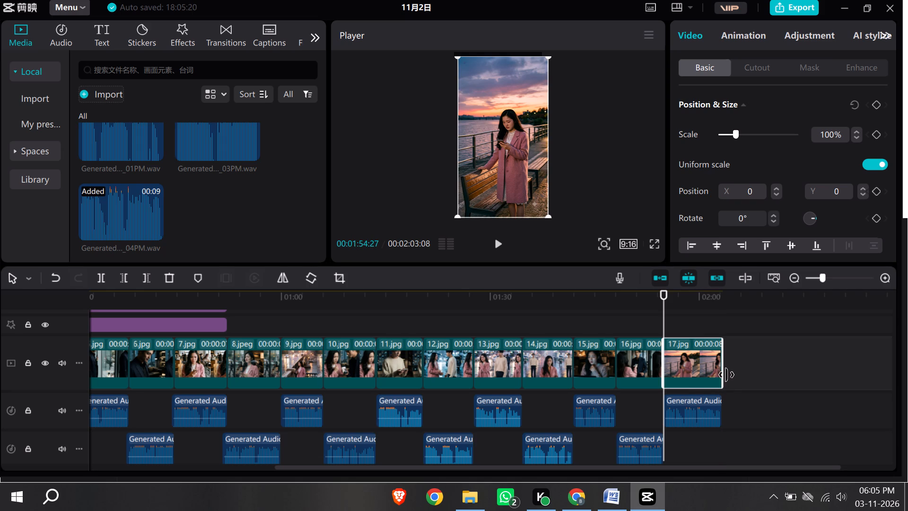
left_click(726, 375)
Play the timeline from the 16.jpg clip at 00:01:49:17 to the end to check the newest clips with their voice-overs.
left_click_drag(666, 305, 632, 311)
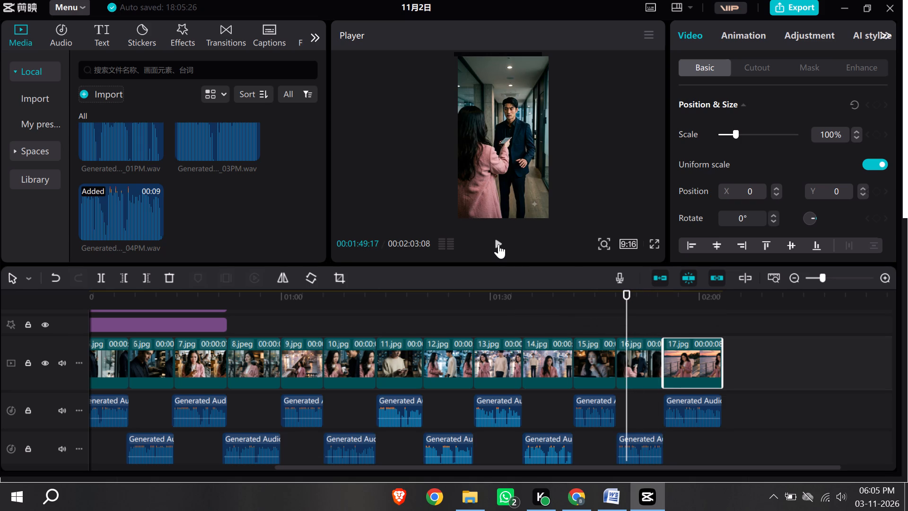
left_click(499, 244)
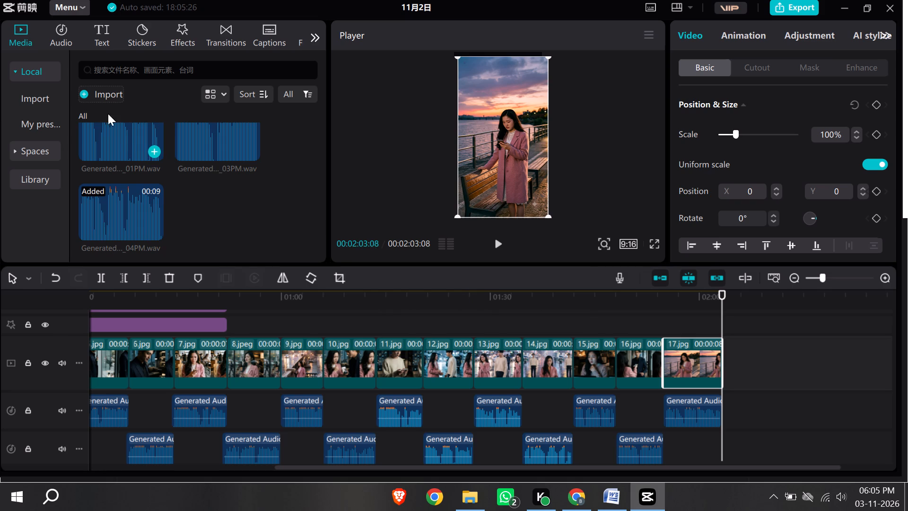
Add the 18.jpg image to the main video track directly after the 17.jpg clip.
scroll(121, 141, "up", 5)
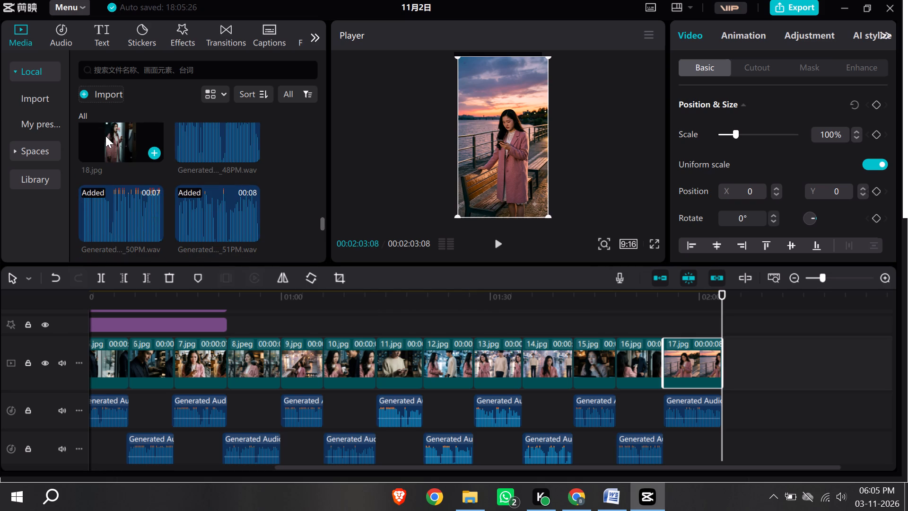
left_click(105, 136)
left_click_drag(118, 135, 717, 364)
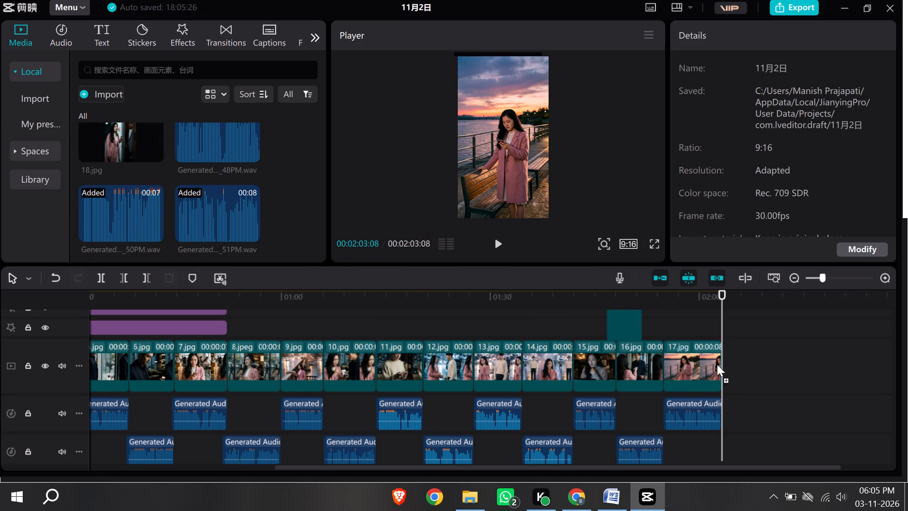
left_click_drag(717, 364, 726, 369)
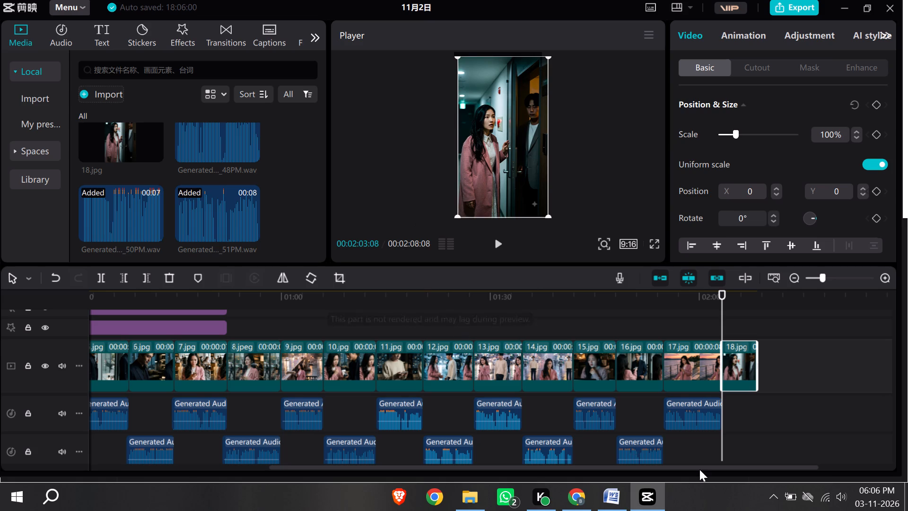
Switch to the Word script and copy the full Scene 18 Hindi voice-over beginning with मीरा दौड़कर आर्यन.
left_click(612, 504)
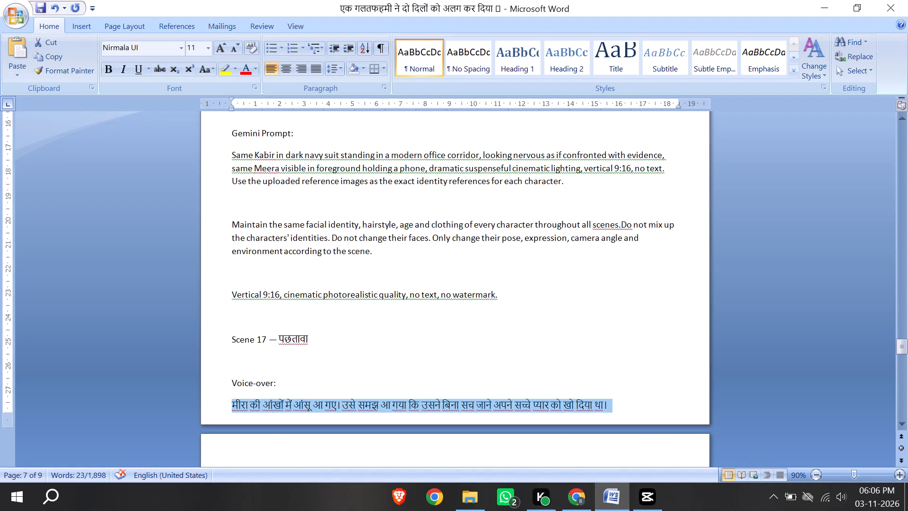
scroll(484, 317, "down", 14)
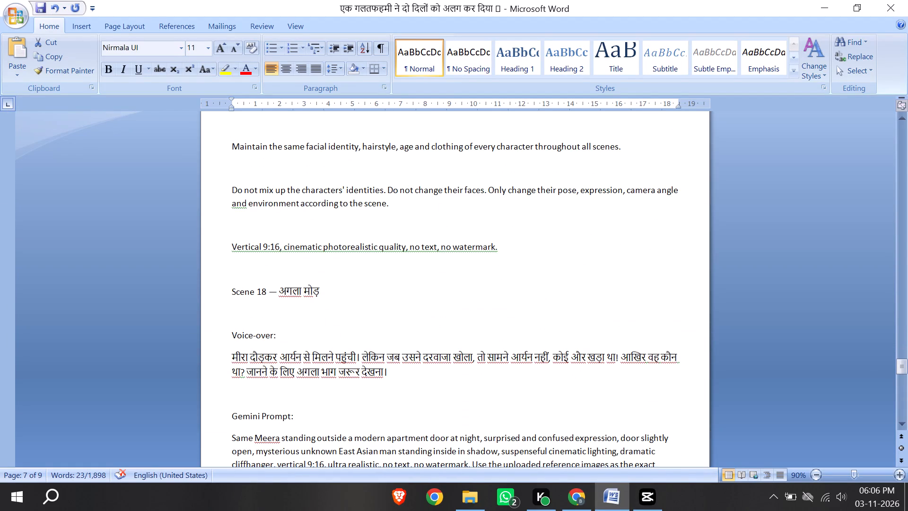
left_click_drag(224, 356, 382, 368)
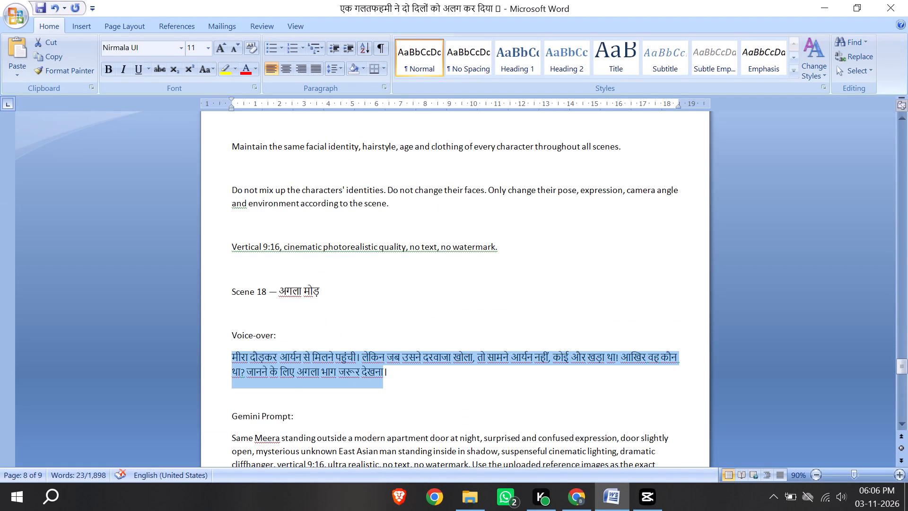
left_click_drag(382, 368, 395, 369)
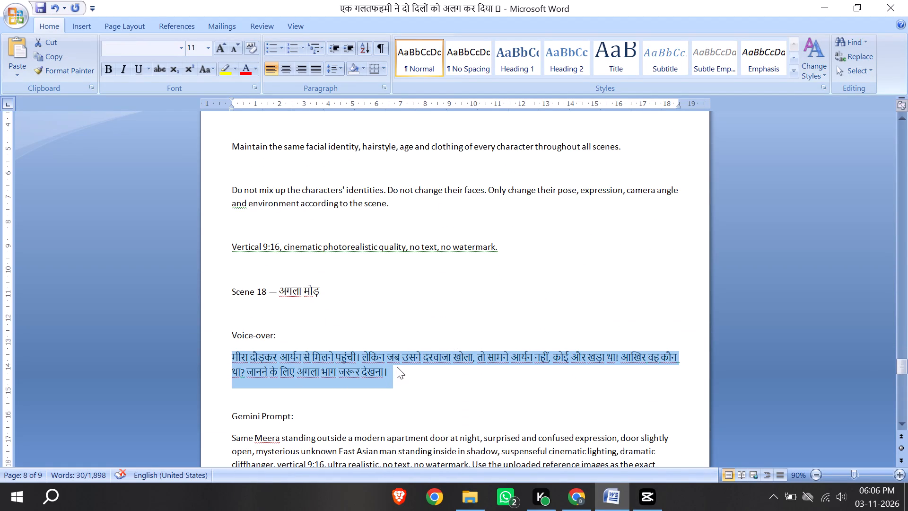
key("ctrl+c")
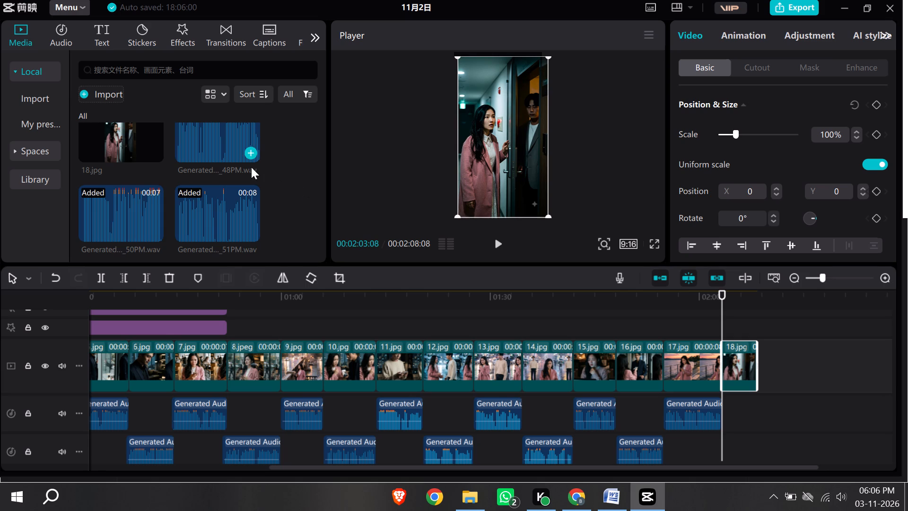
left_click(115, 94)
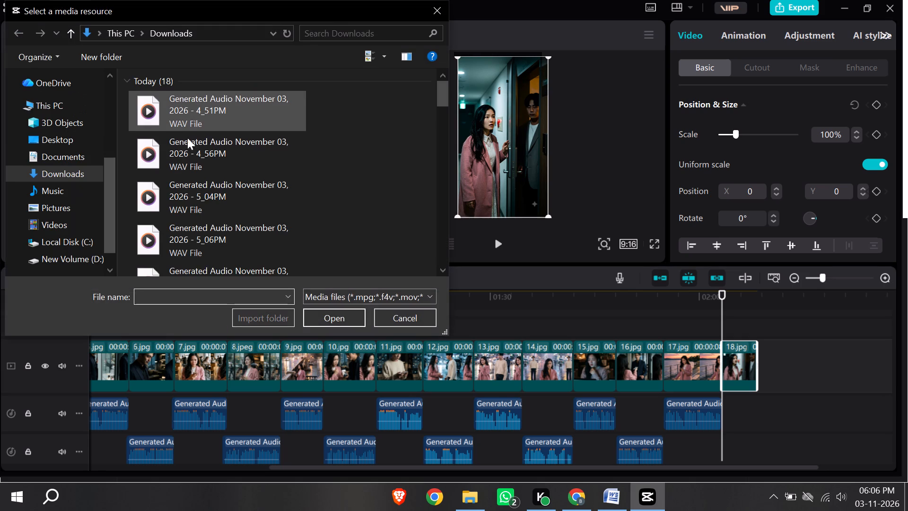
scroll(197, 145, "down", 7)
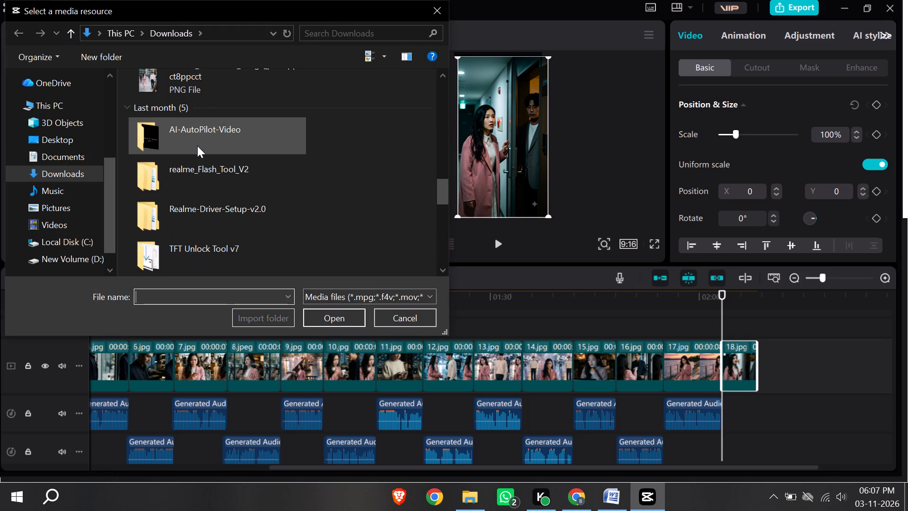
scroll(208, 87, "up", 1)
left_click(209, 91)
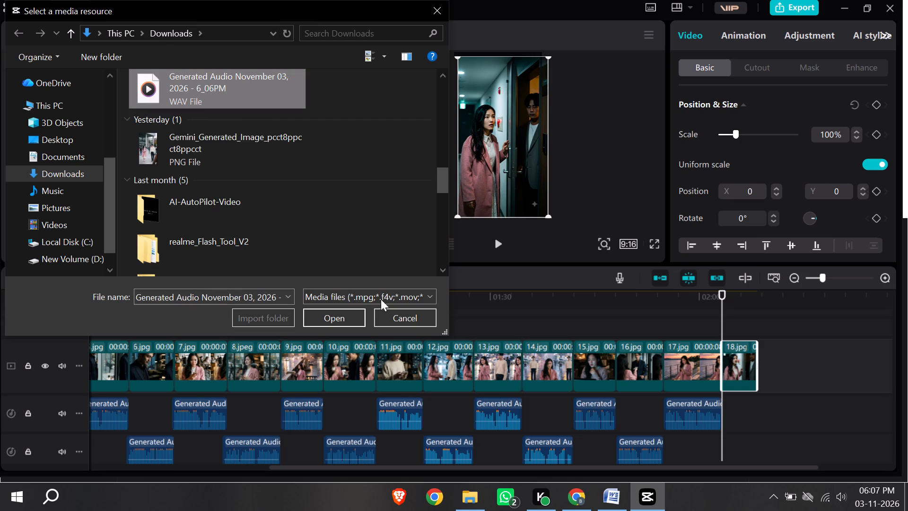
left_click(347, 317)
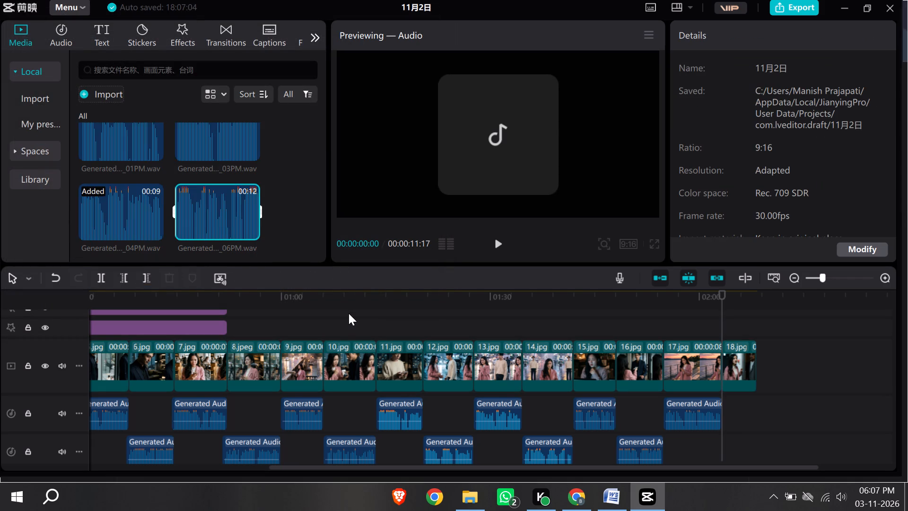
Place the 6_06PM voice-over on the second audio track, starting where the 18.jpg clip begins at 00:02:03:08.
left_click_drag(210, 205, 643, 464)
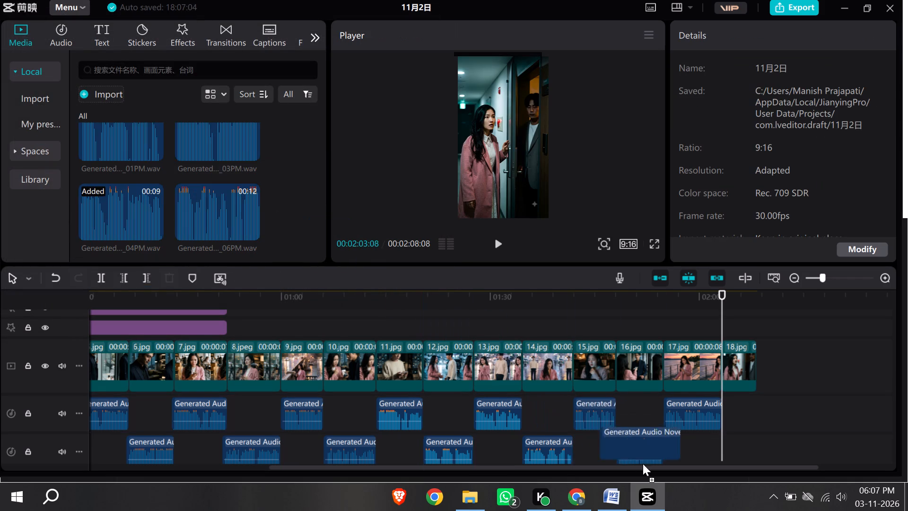
left_click_drag(643, 464, 725, 415)
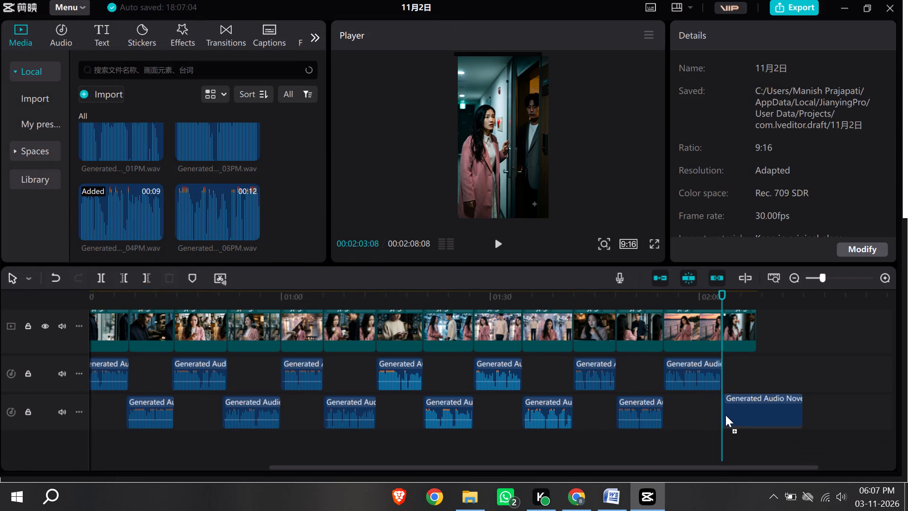
left_click_drag(725, 415, 726, 417)
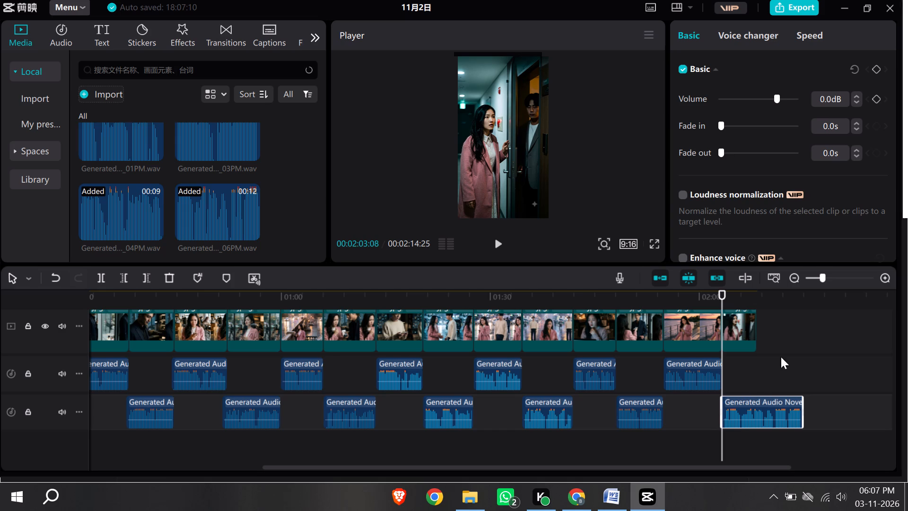
Extend the end of the 18.jpg clip to line up with the end of its voice-over.
left_click(749, 335)
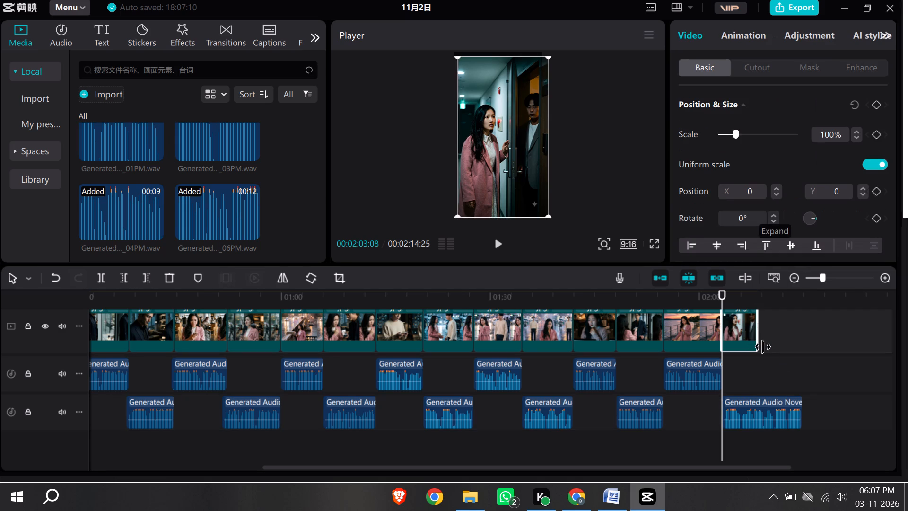
left_click_drag(763, 347, 805, 352)
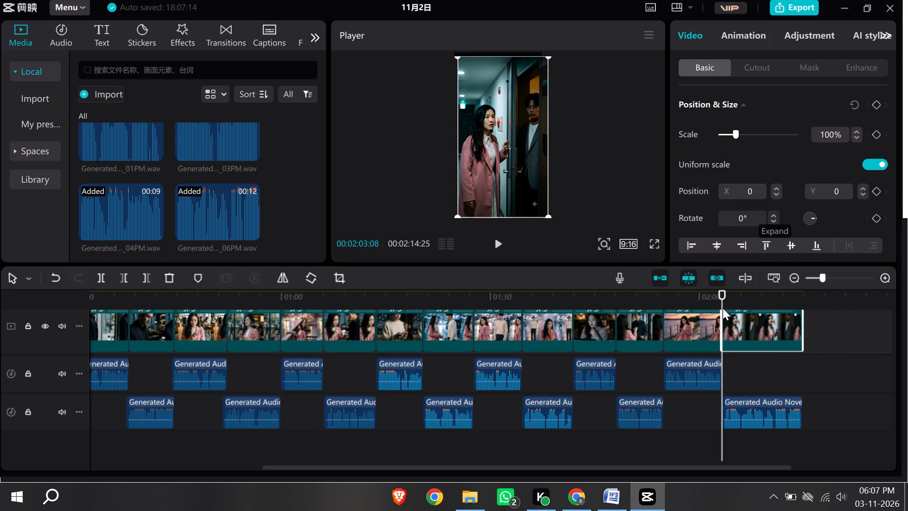
Play the timeline from about 00:01:37, within the 14.jpg clip, to check the final scenes with their voice-overs.
left_click_drag(724, 298, 575, 315)
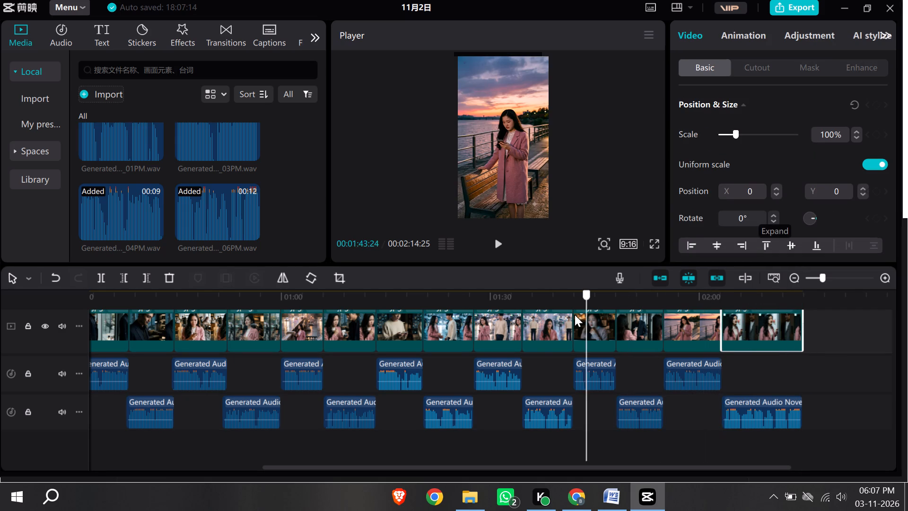
left_click_drag(575, 315, 542, 318)
left_click(499, 244)
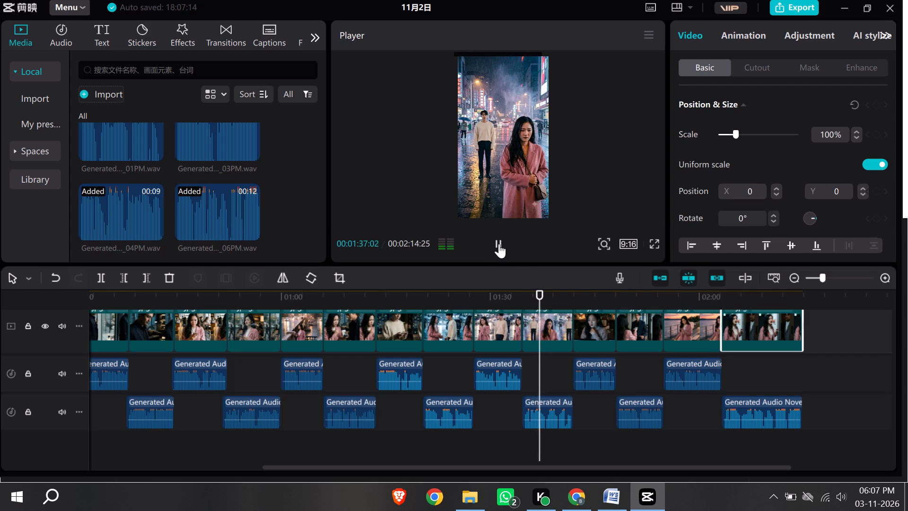
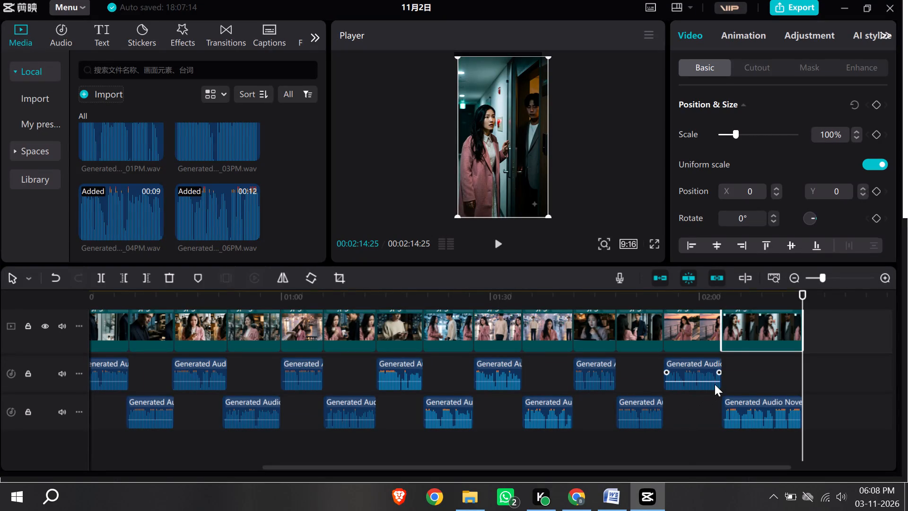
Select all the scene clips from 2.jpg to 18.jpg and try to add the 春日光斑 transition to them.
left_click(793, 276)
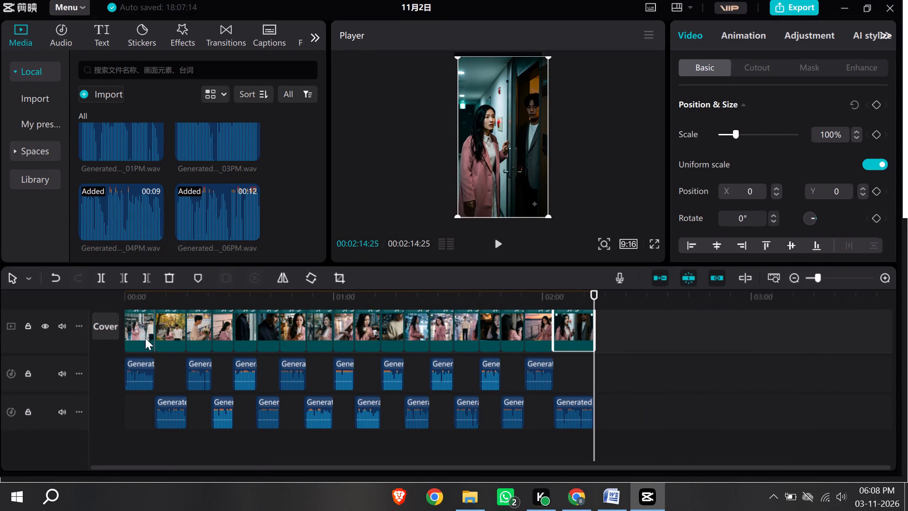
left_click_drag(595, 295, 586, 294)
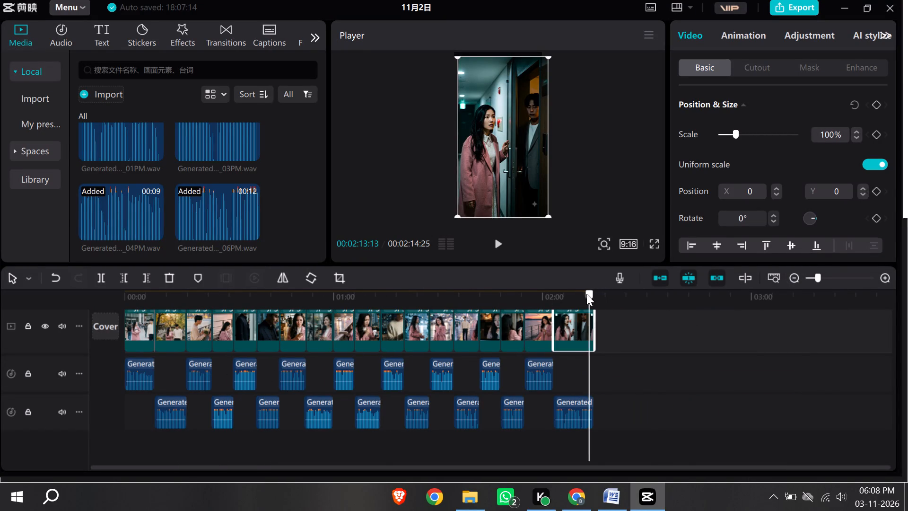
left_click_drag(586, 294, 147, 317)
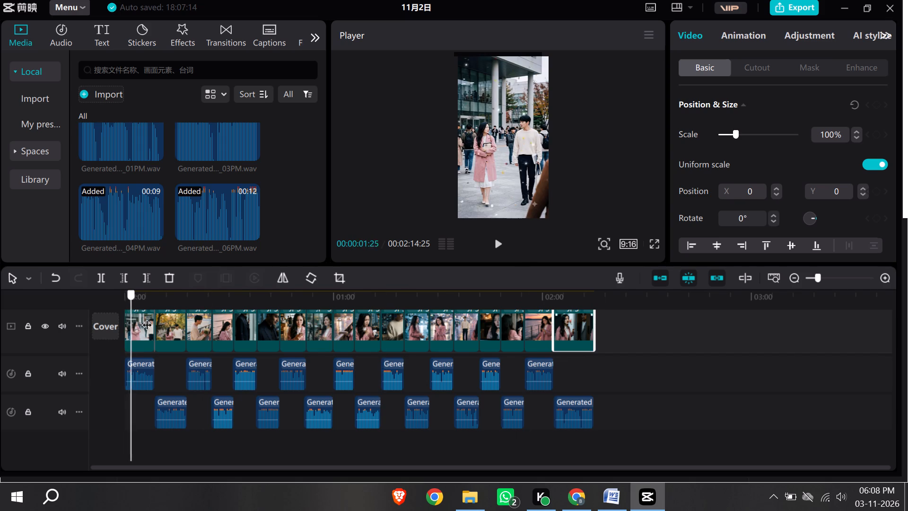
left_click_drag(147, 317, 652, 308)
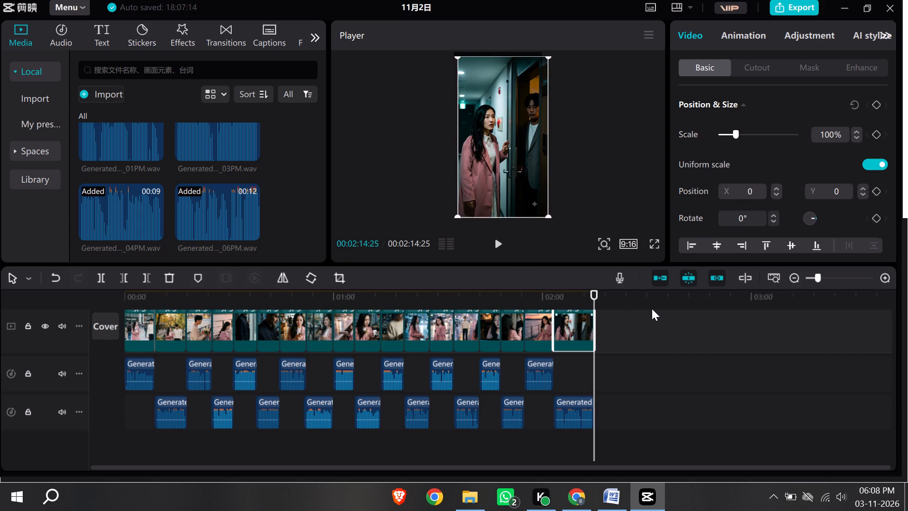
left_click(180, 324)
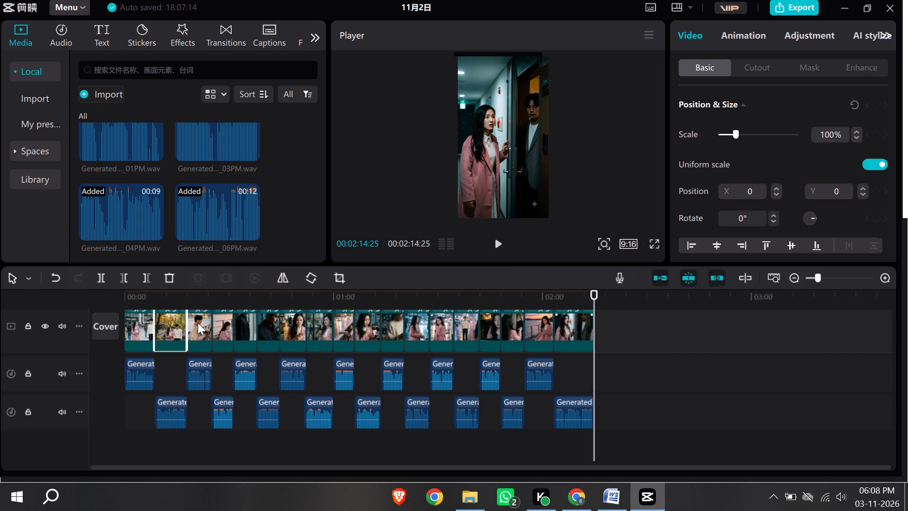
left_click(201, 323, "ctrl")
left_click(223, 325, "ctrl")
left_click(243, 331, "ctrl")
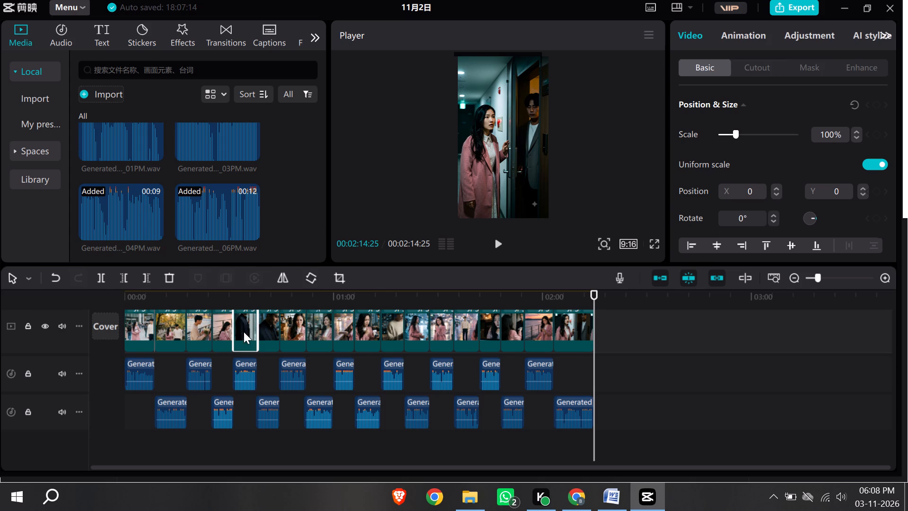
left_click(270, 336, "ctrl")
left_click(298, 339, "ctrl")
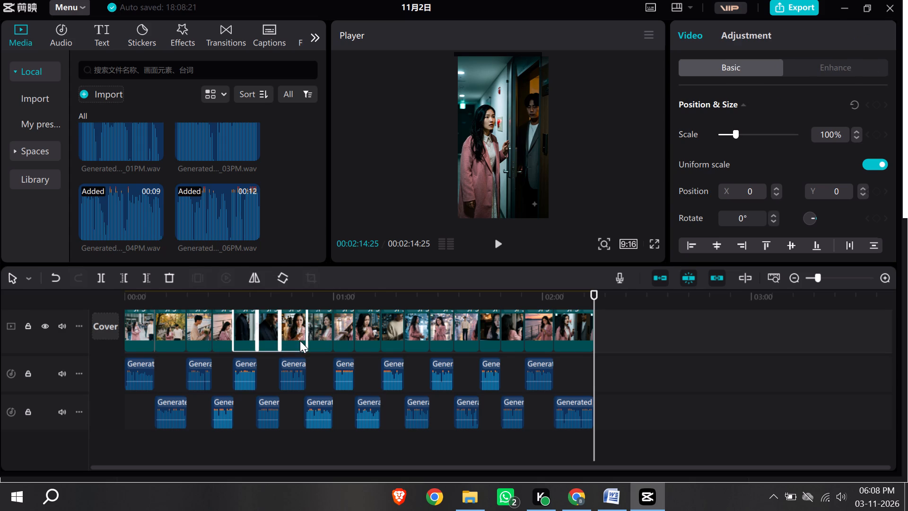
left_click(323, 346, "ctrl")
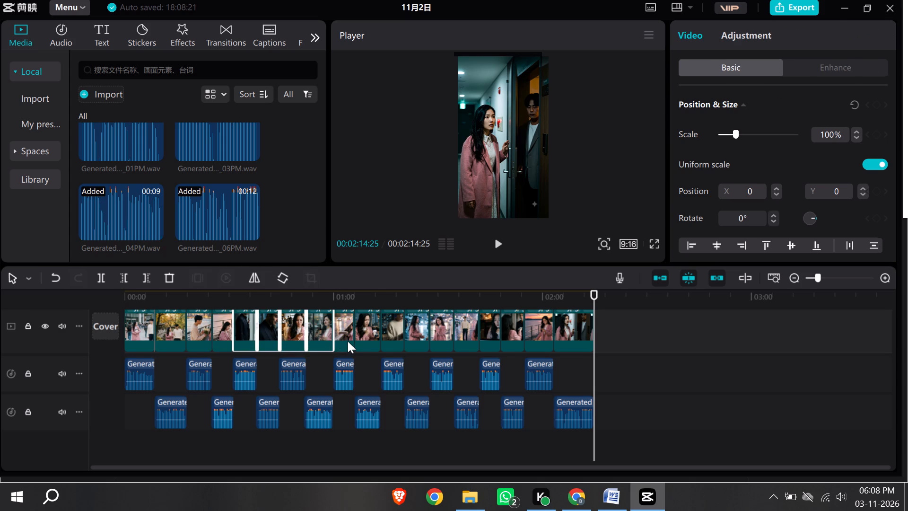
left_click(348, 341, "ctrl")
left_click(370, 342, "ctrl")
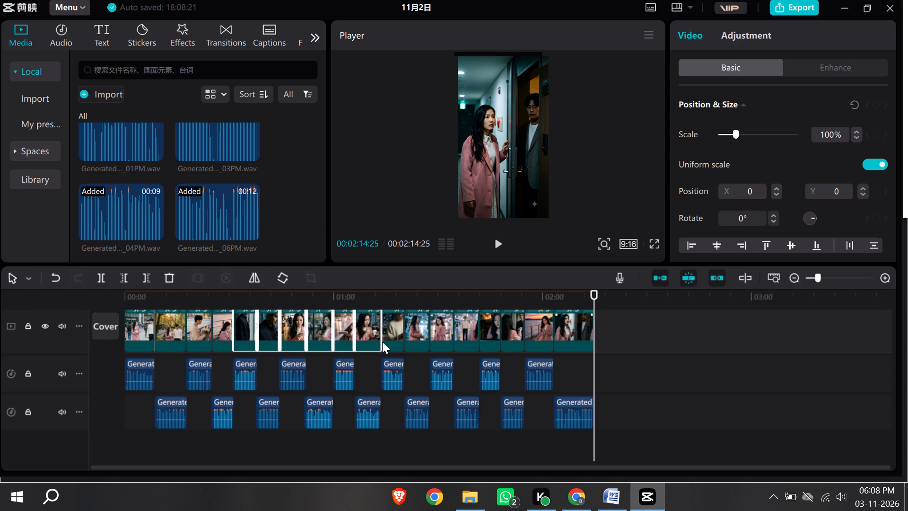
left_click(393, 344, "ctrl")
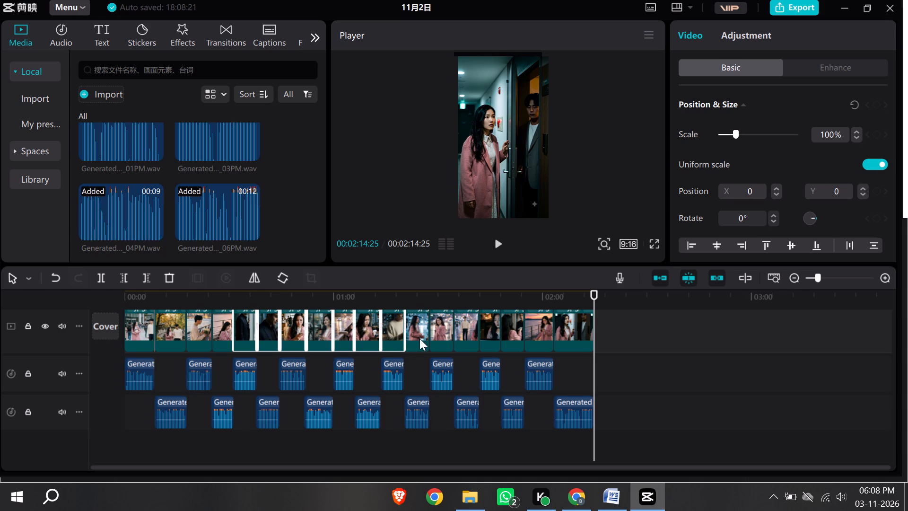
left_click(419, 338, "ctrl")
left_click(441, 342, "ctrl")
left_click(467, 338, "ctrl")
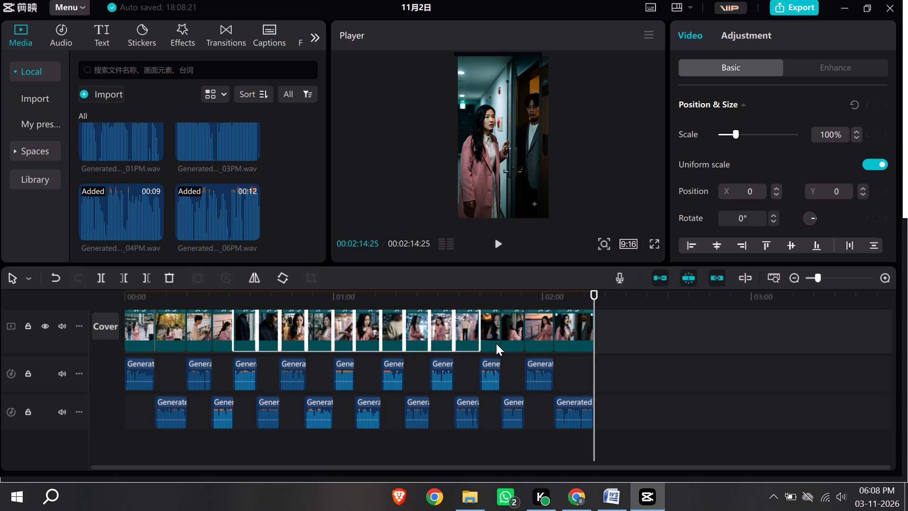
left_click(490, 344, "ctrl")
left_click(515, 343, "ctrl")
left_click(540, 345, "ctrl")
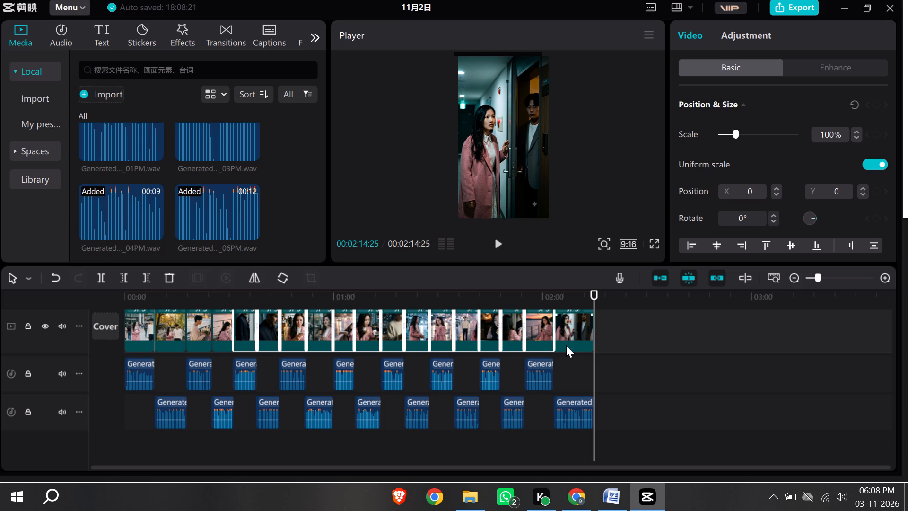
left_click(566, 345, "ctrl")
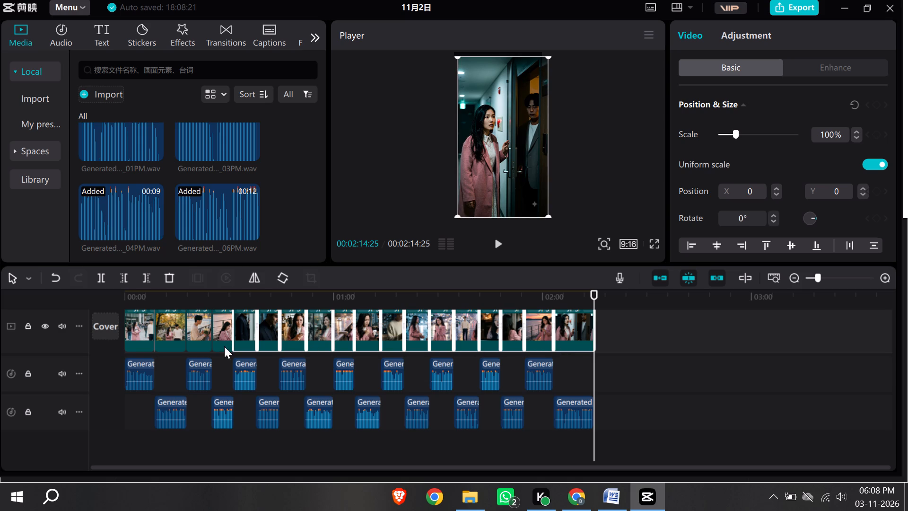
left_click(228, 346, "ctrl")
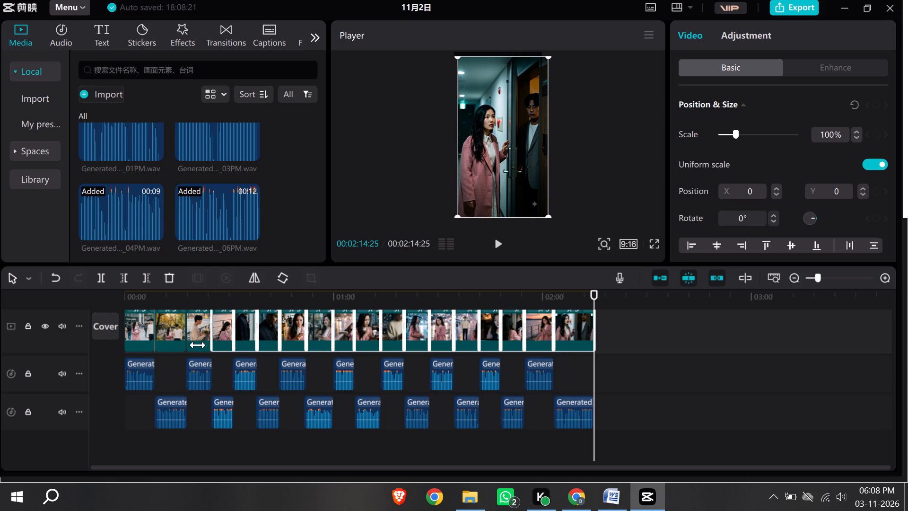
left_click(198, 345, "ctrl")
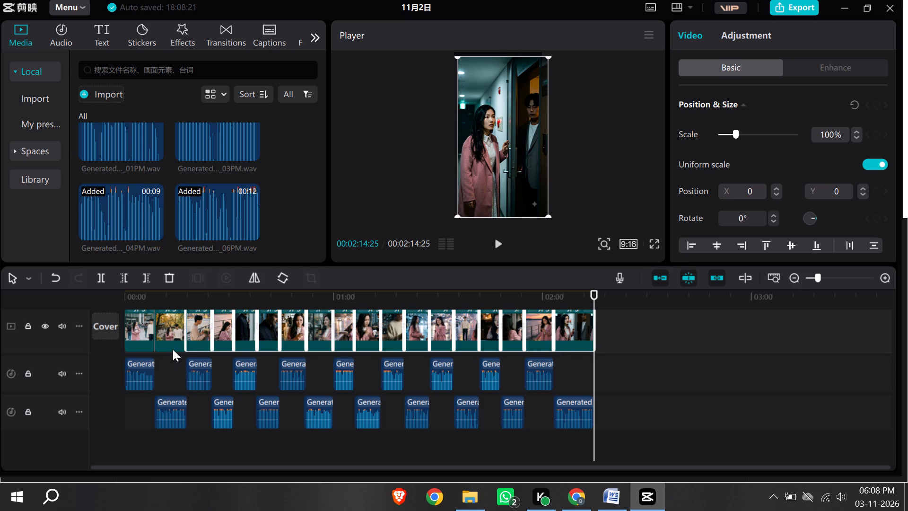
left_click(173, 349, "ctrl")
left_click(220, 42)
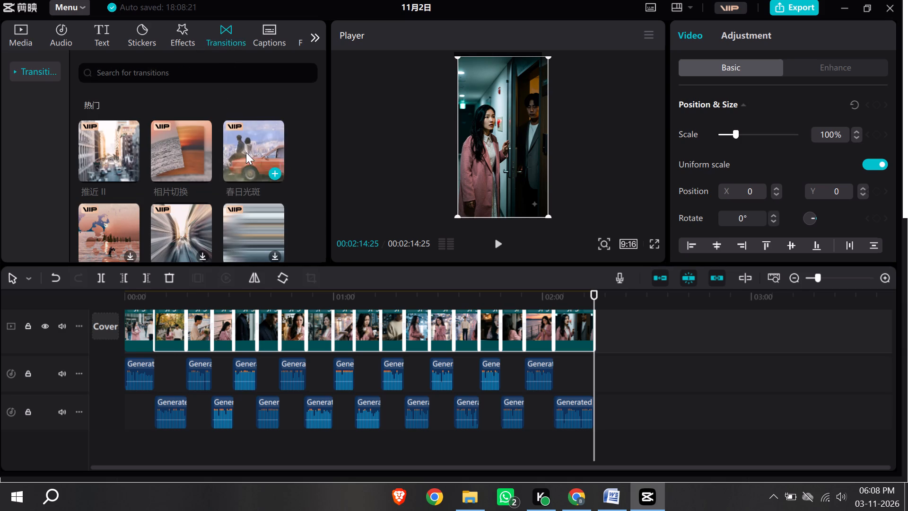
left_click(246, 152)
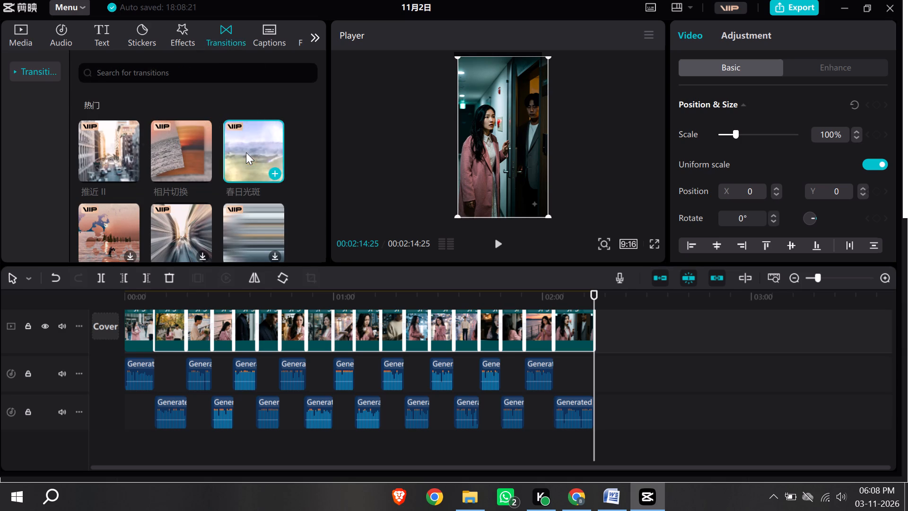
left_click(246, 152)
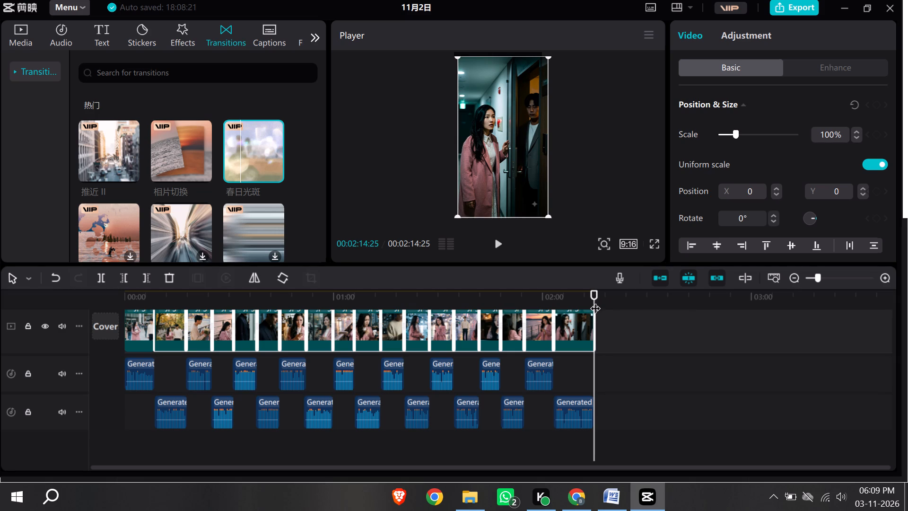
Play the timeline from within the 2.jpg clip and preview the 春日光斑 transition.
left_click_drag(595, 301, 188, 320)
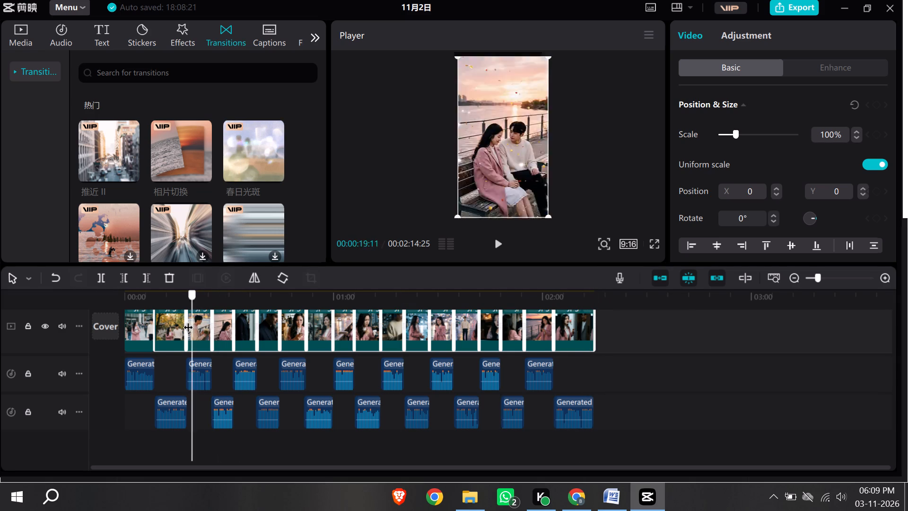
left_click_drag(188, 320, 172, 318)
left_click(497, 246)
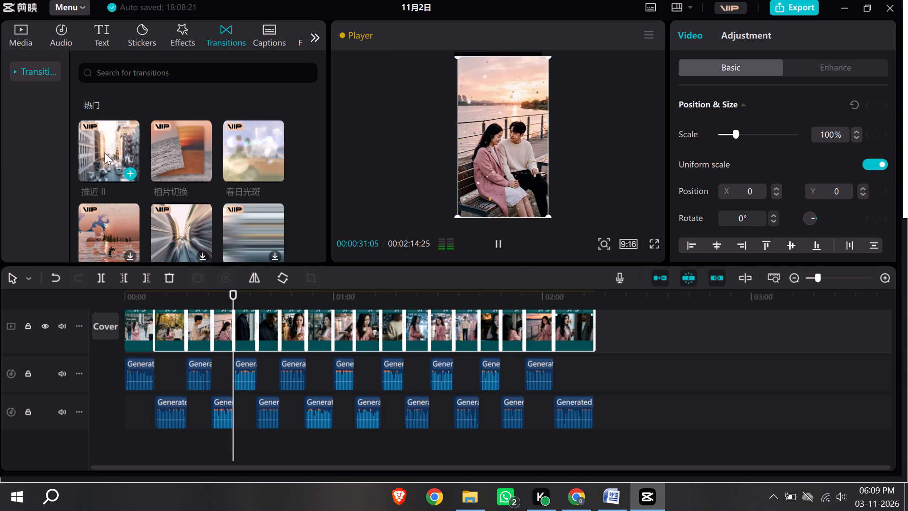
left_click(240, 151)
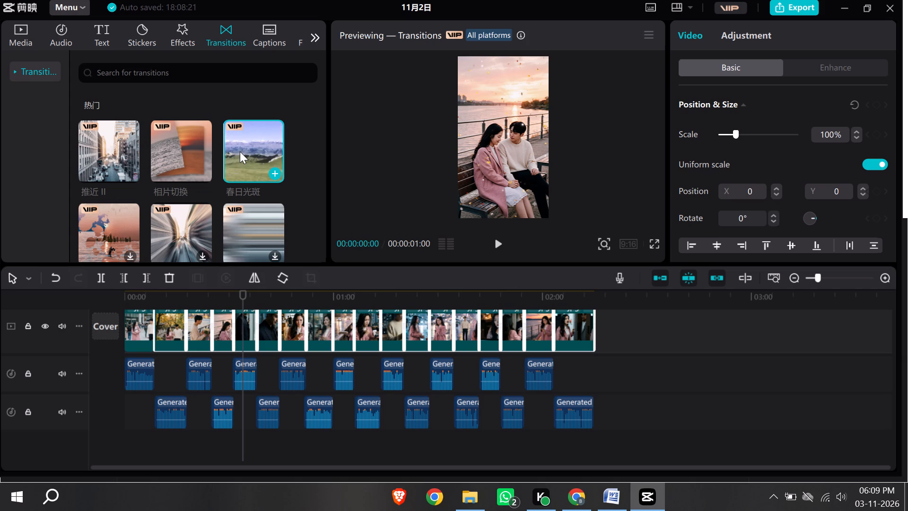
left_click(496, 246)
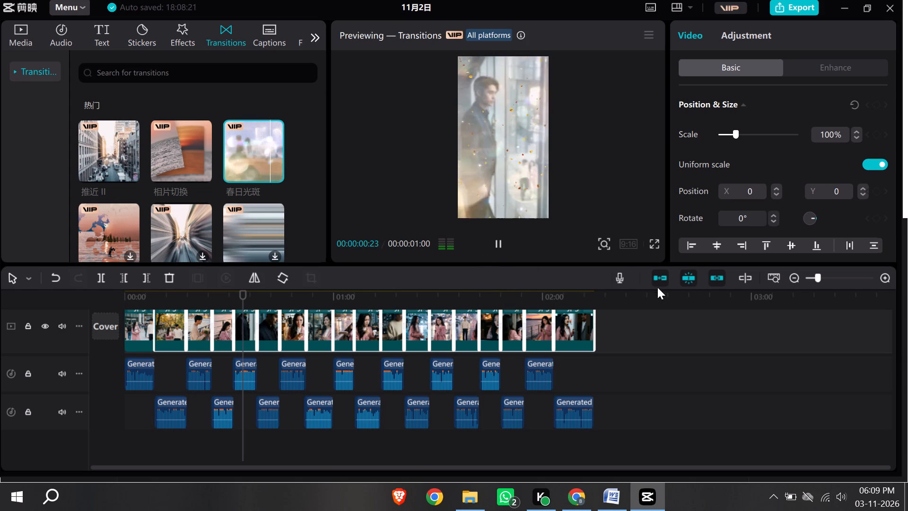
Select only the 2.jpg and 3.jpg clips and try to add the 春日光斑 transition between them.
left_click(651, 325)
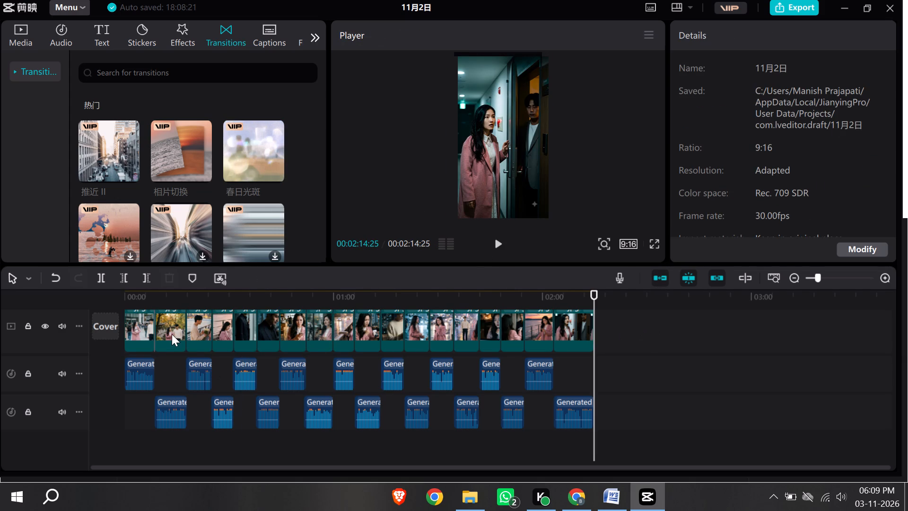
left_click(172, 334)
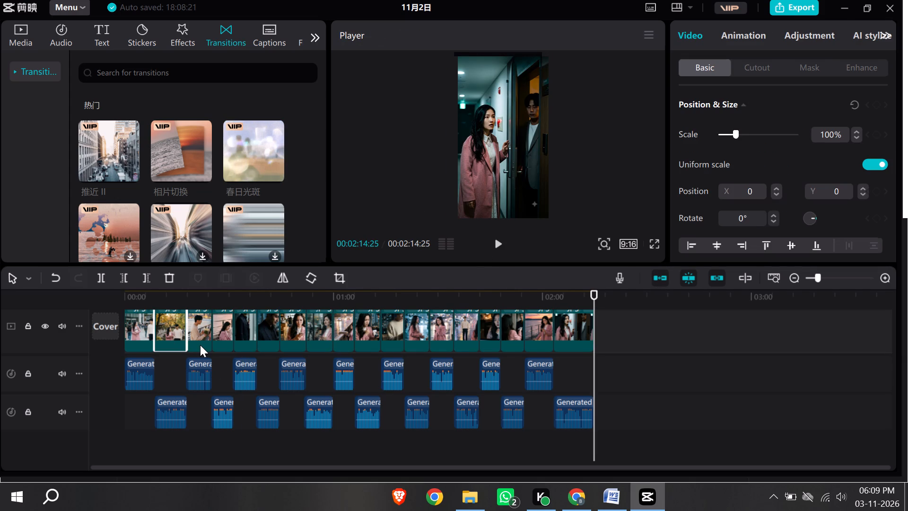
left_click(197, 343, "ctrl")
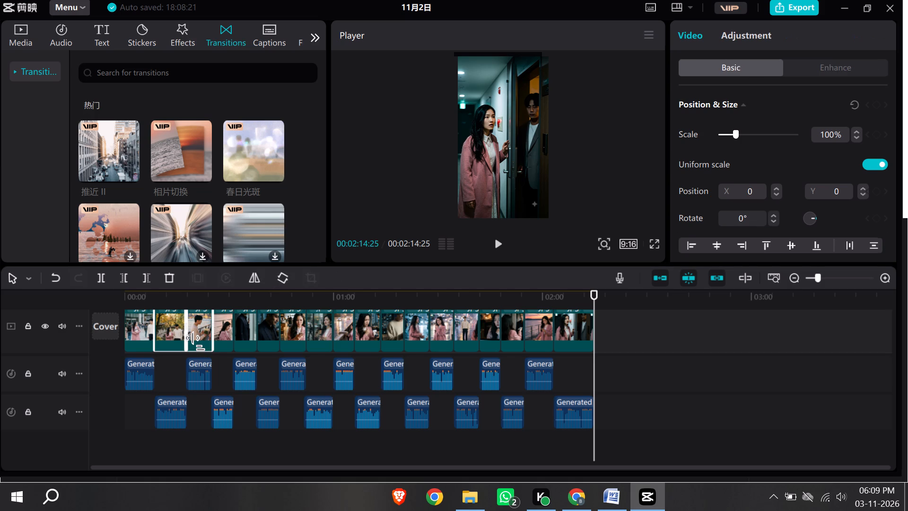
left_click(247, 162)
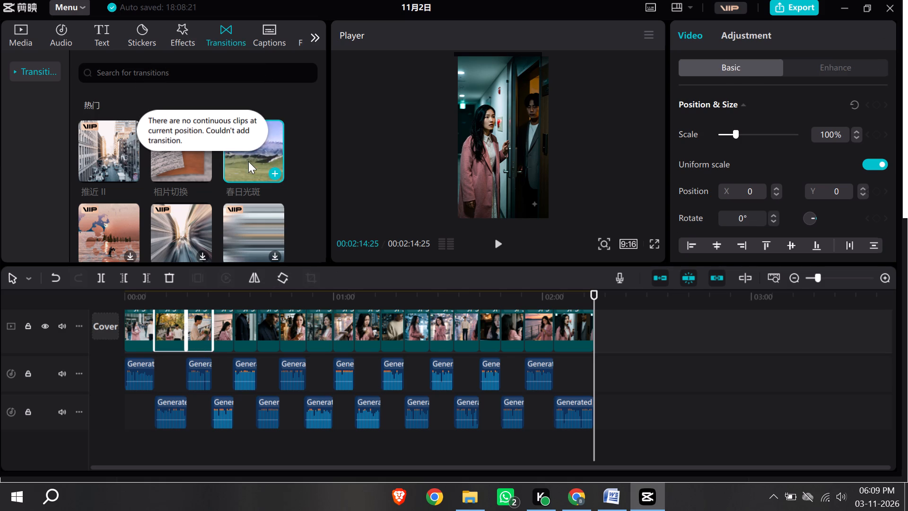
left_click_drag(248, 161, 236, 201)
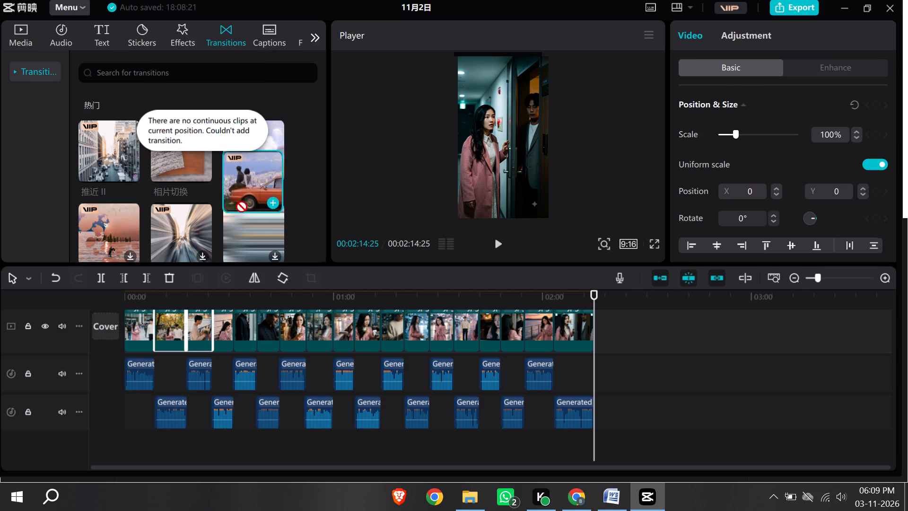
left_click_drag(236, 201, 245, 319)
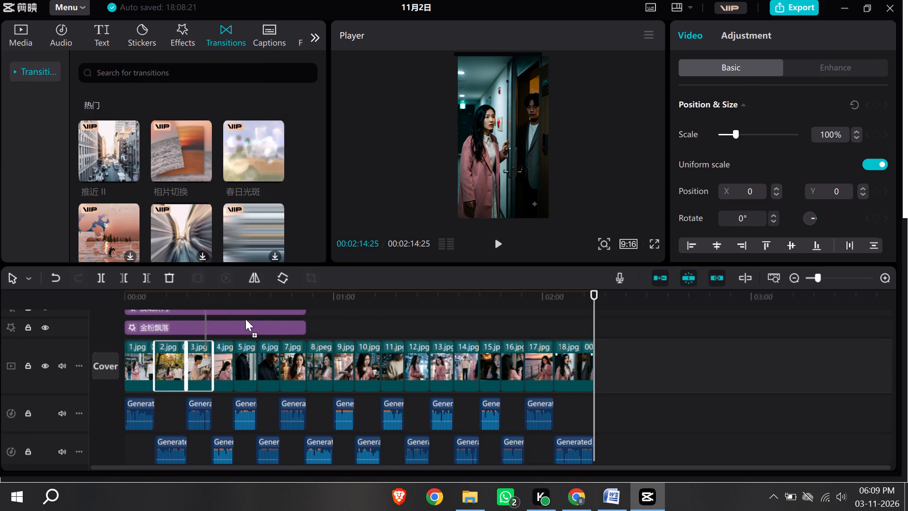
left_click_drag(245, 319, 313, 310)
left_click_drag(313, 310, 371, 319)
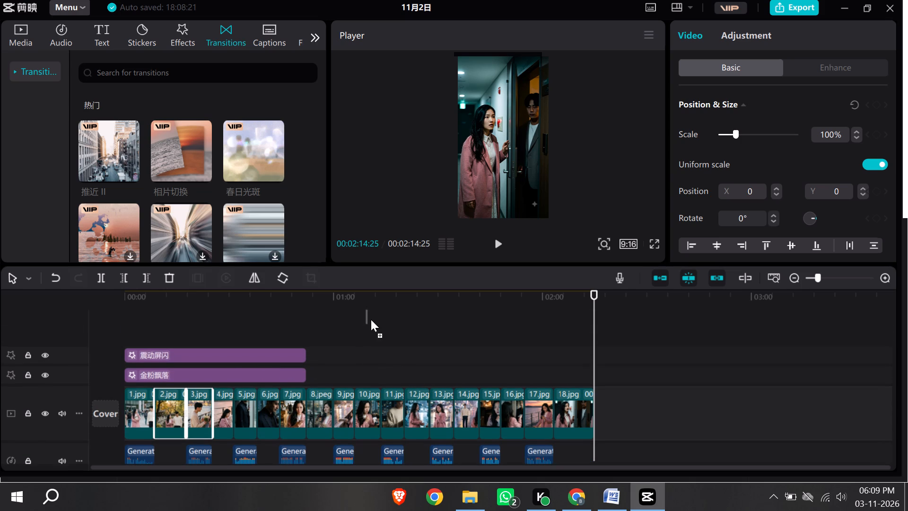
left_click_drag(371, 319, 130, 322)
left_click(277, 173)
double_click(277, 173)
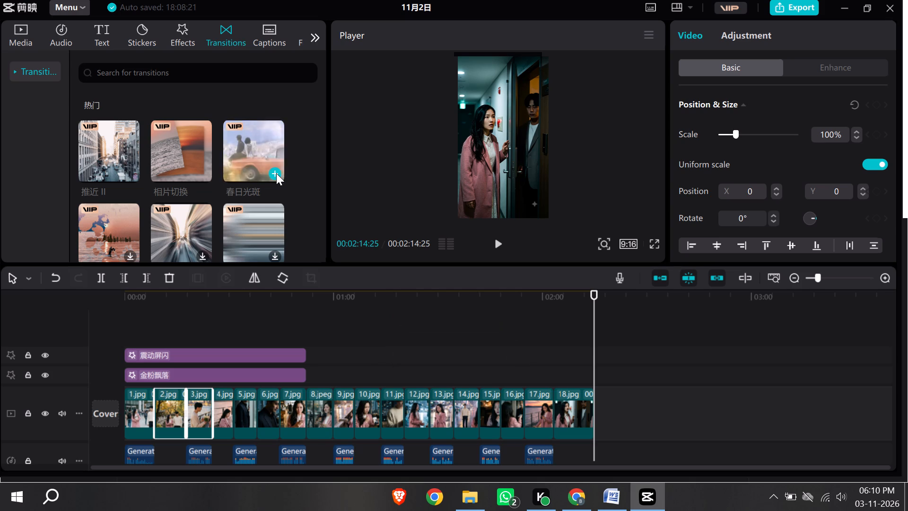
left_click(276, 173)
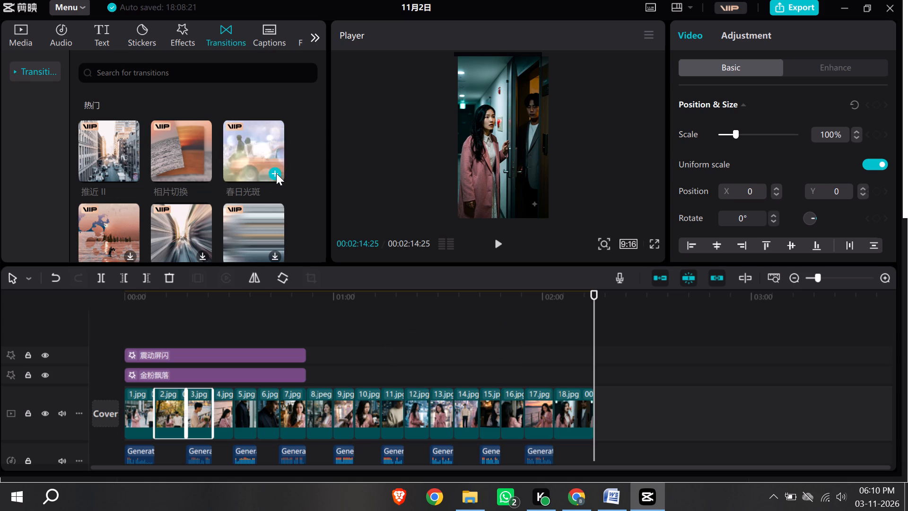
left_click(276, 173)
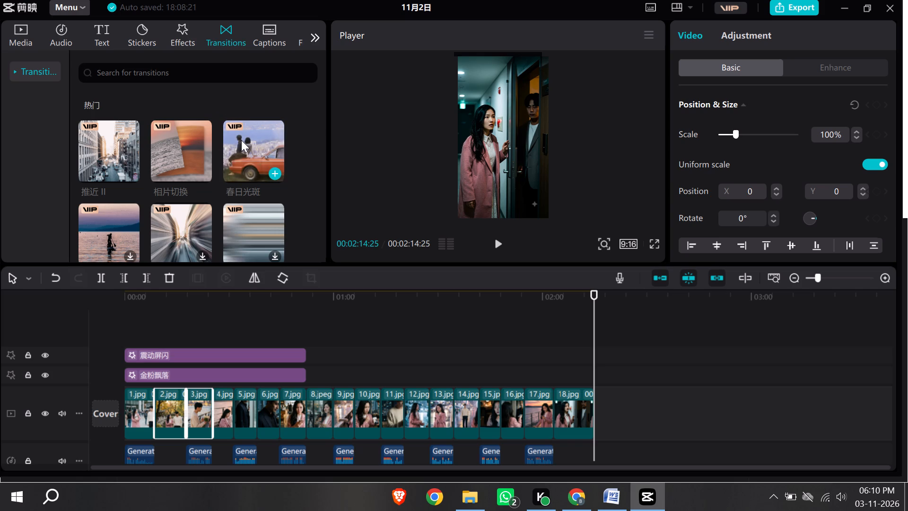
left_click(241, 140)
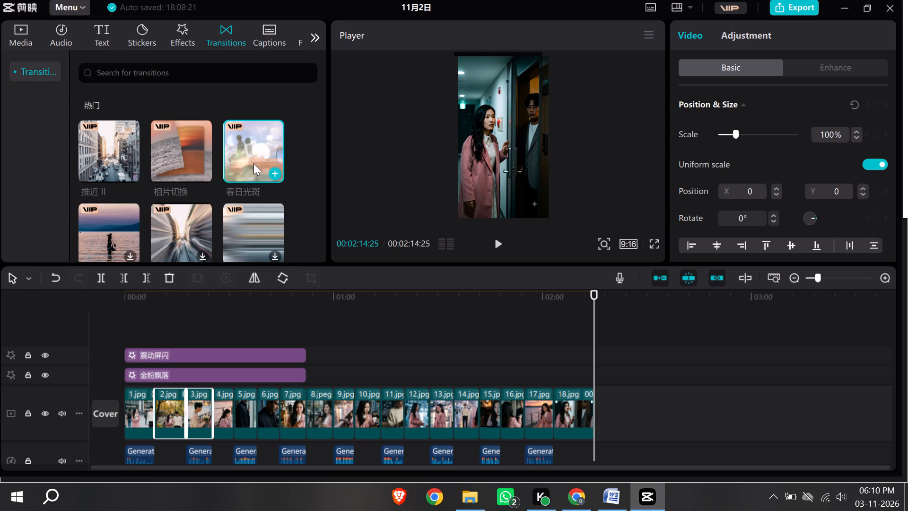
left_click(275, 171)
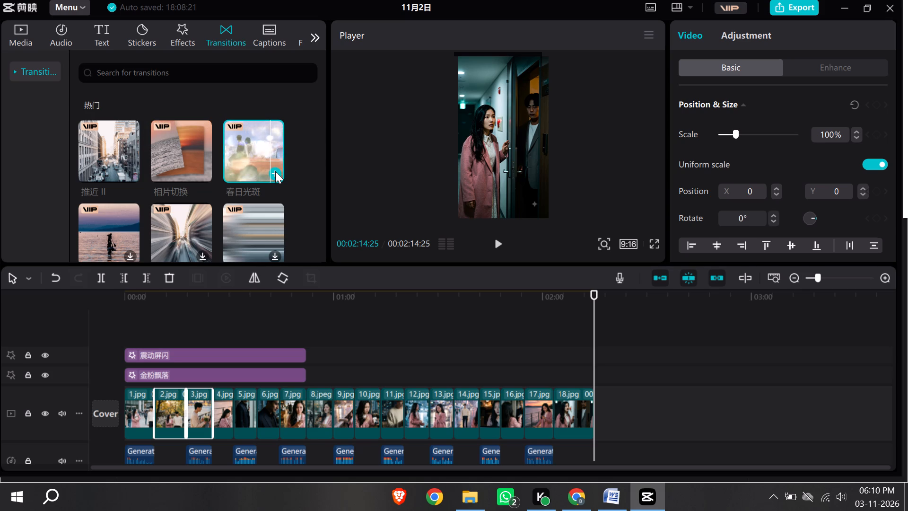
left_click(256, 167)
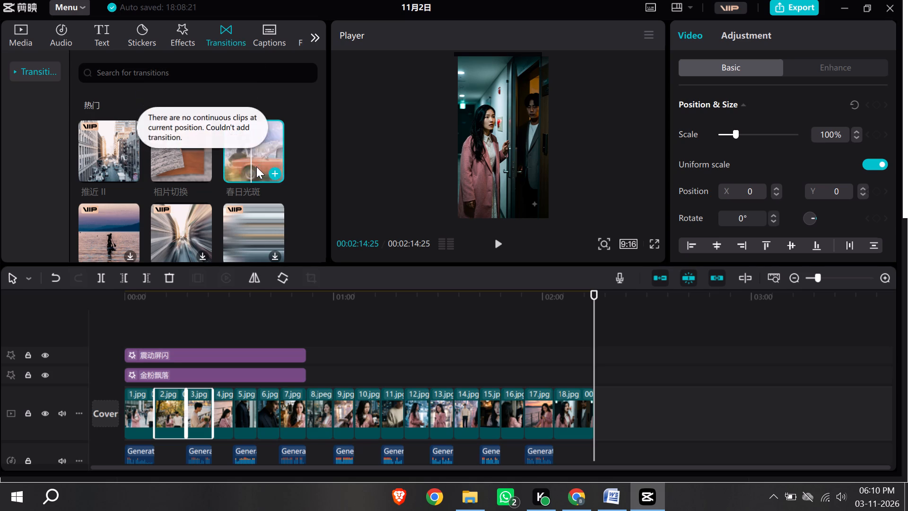
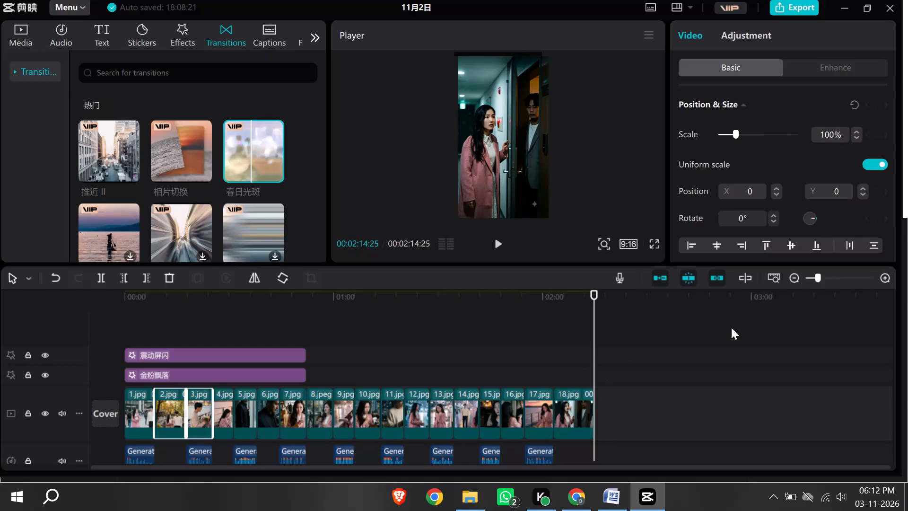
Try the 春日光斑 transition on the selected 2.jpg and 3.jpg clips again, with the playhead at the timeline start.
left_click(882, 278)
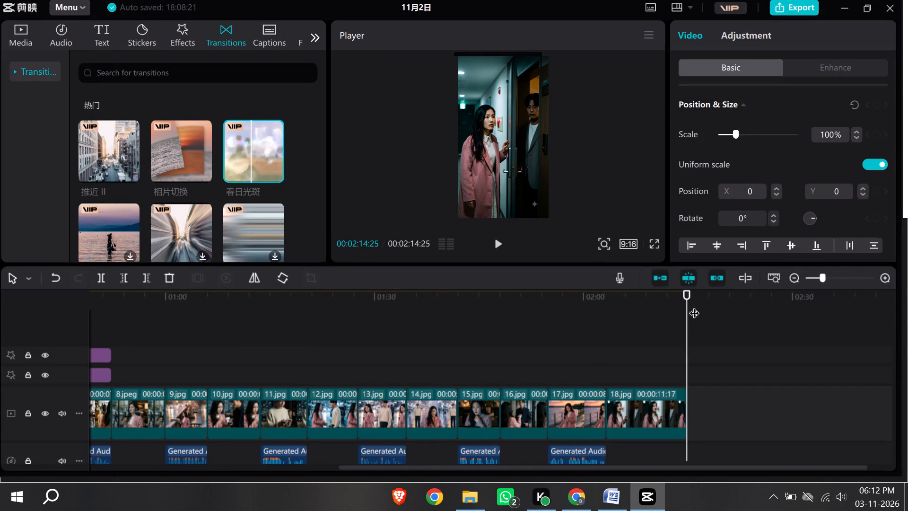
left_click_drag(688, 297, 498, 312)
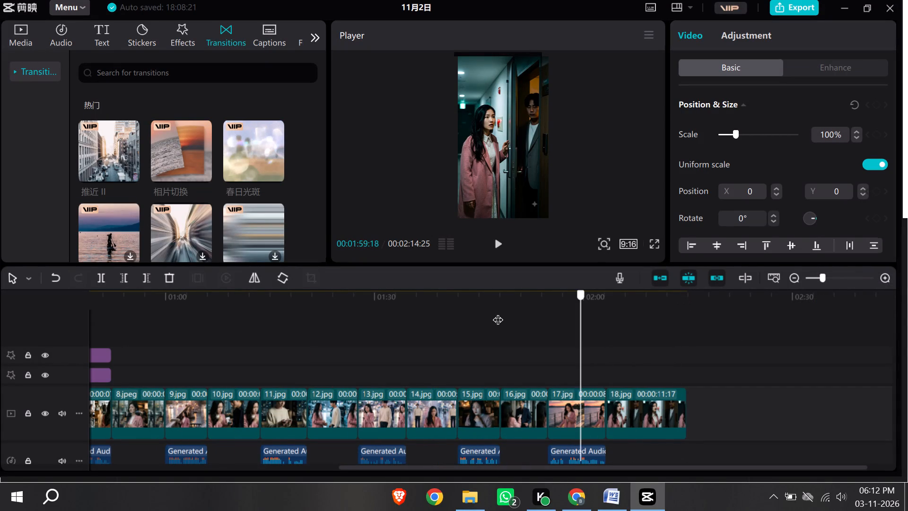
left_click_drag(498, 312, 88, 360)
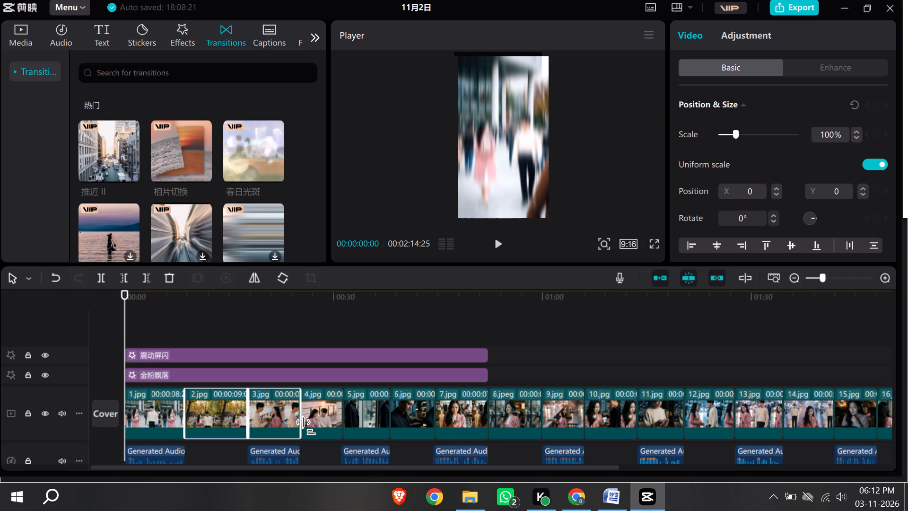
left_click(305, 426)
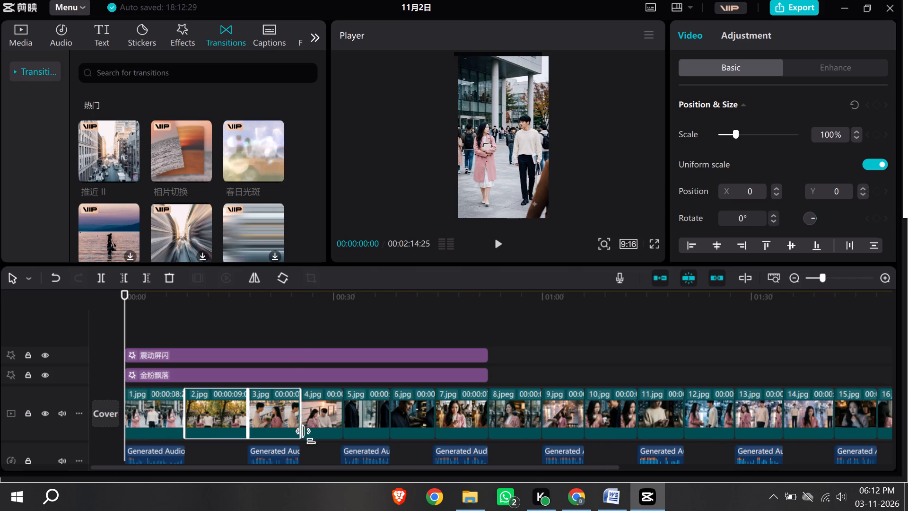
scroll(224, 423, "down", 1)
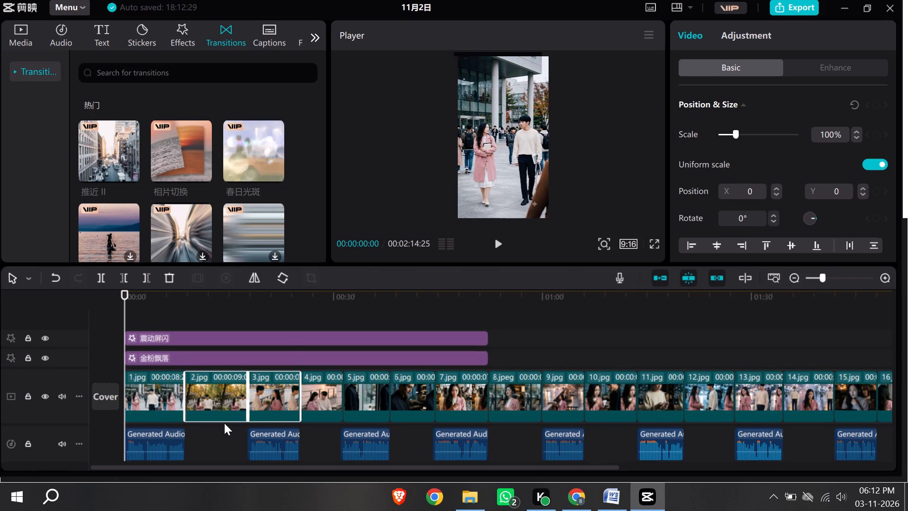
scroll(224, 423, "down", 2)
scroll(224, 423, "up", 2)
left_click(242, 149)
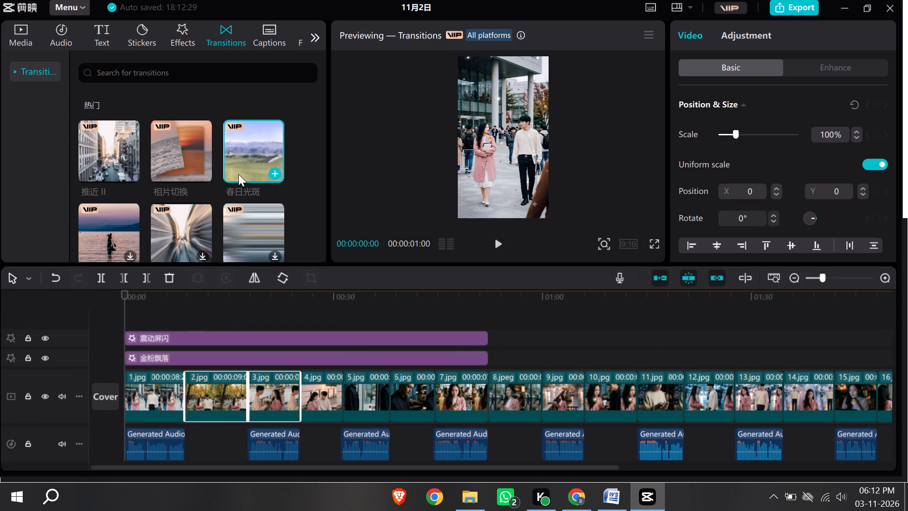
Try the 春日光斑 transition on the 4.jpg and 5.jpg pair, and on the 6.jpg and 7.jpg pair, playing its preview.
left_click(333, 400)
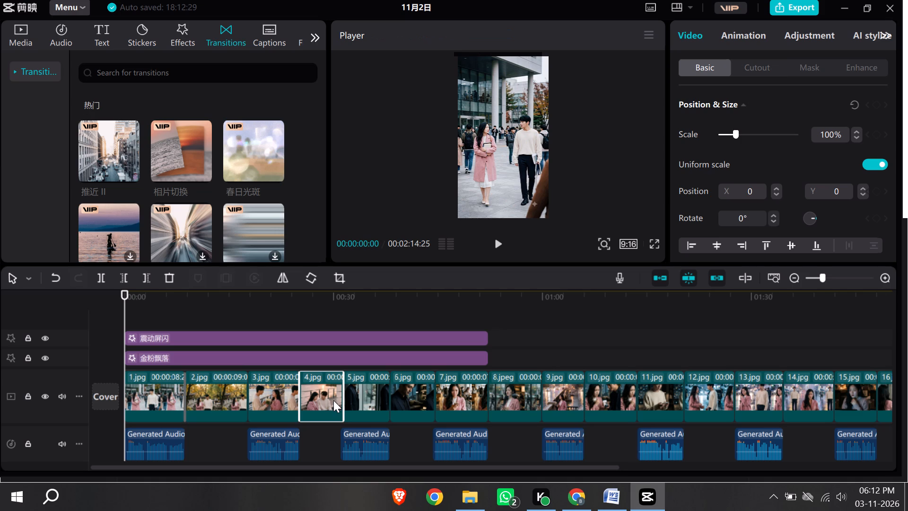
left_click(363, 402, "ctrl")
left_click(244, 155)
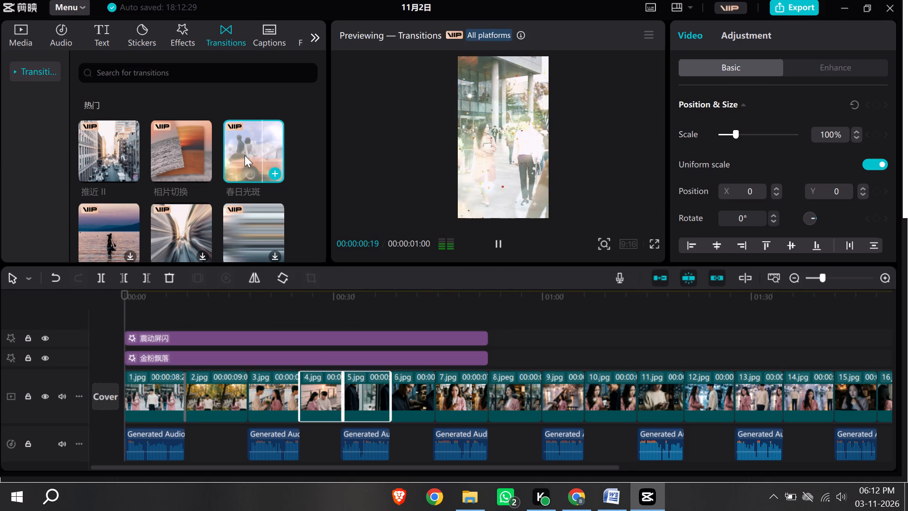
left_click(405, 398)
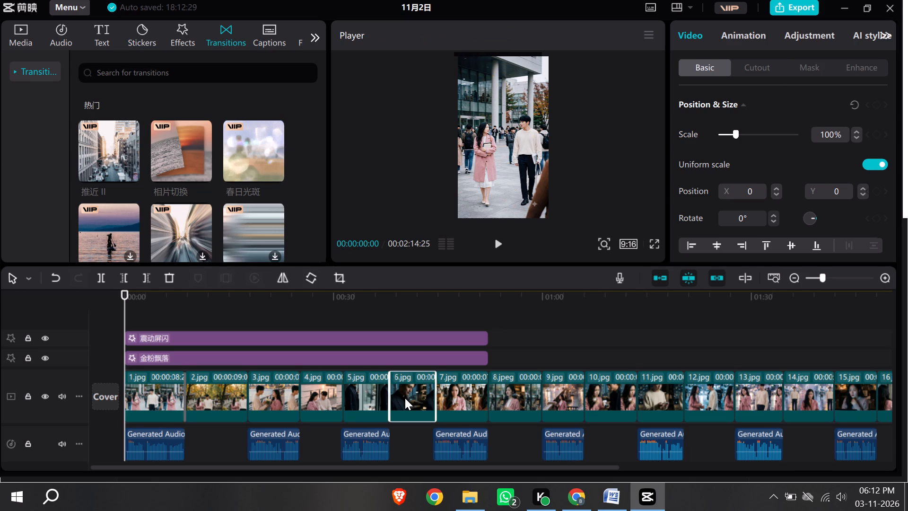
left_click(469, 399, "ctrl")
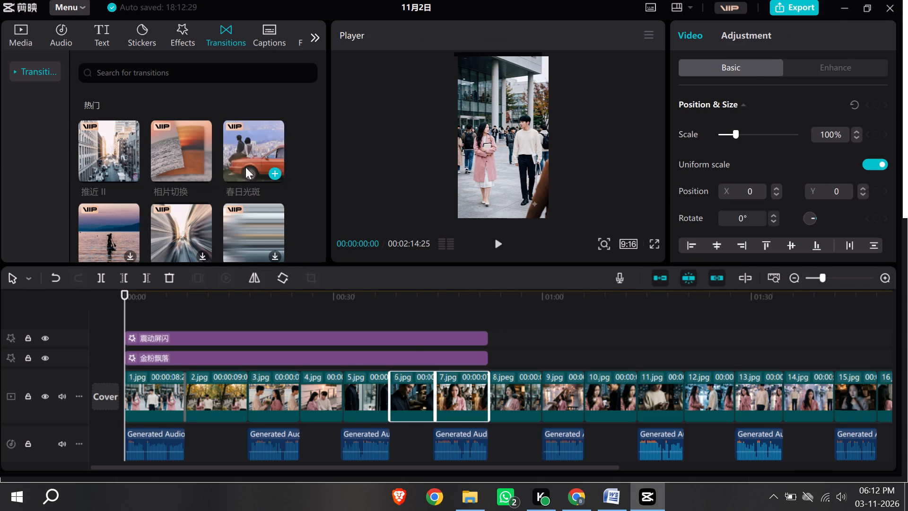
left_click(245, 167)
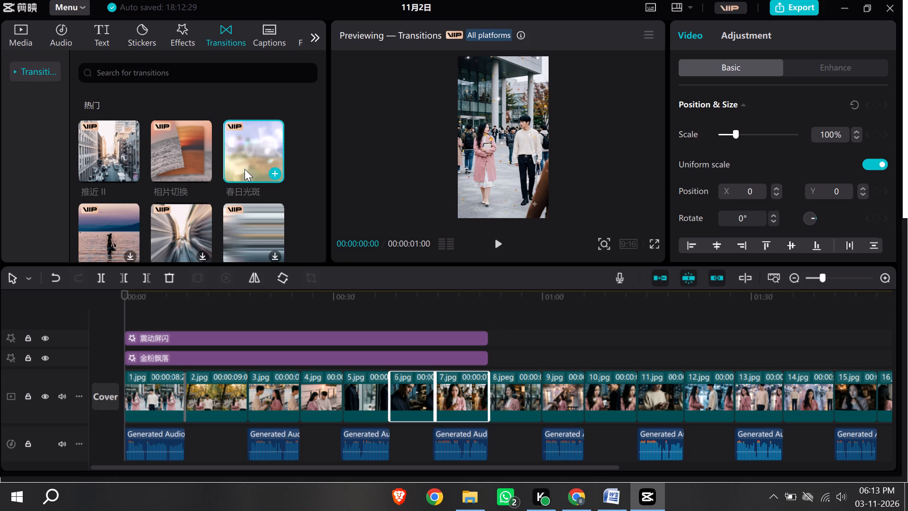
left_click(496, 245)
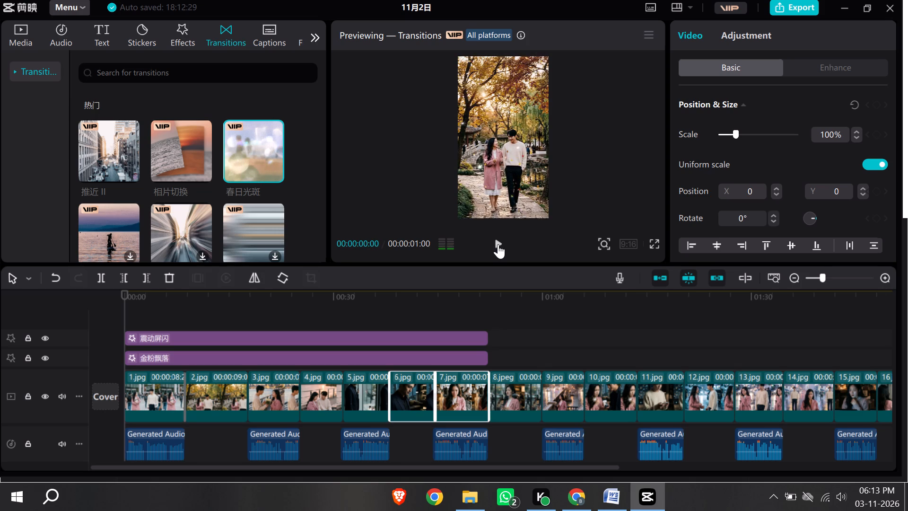
Play the video from the beginning through the 1.jpg and 2.jpg scenes and check the voice-over tracks beneath them.
left_click(699, 340)
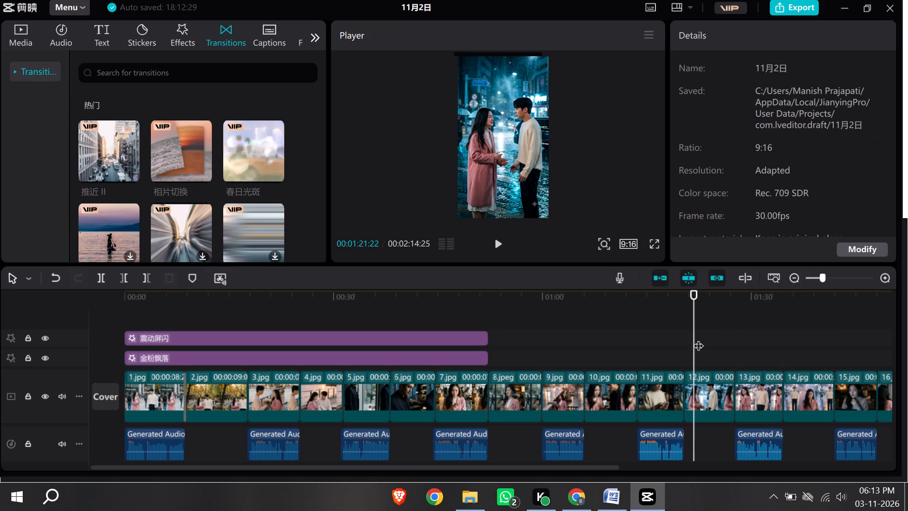
left_click_drag(696, 320, 384, 312)
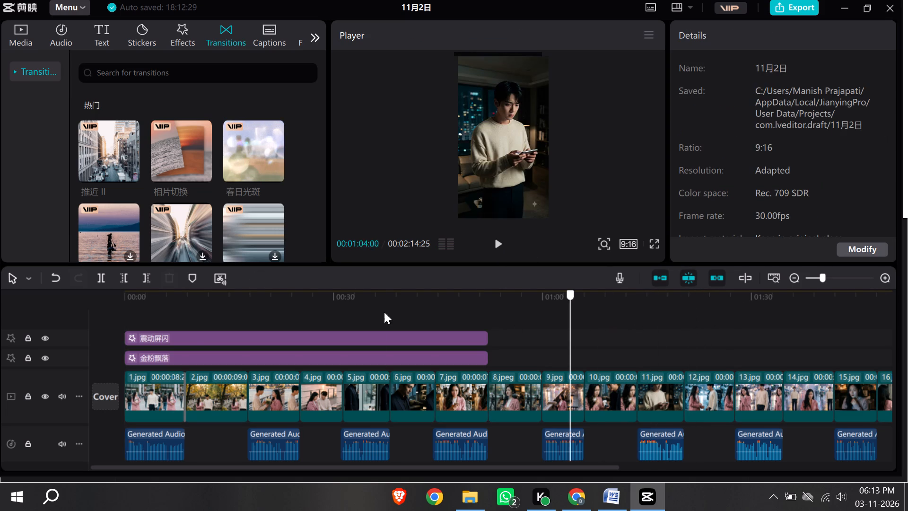
left_click_drag(384, 312, 61, 321)
left_click(494, 241)
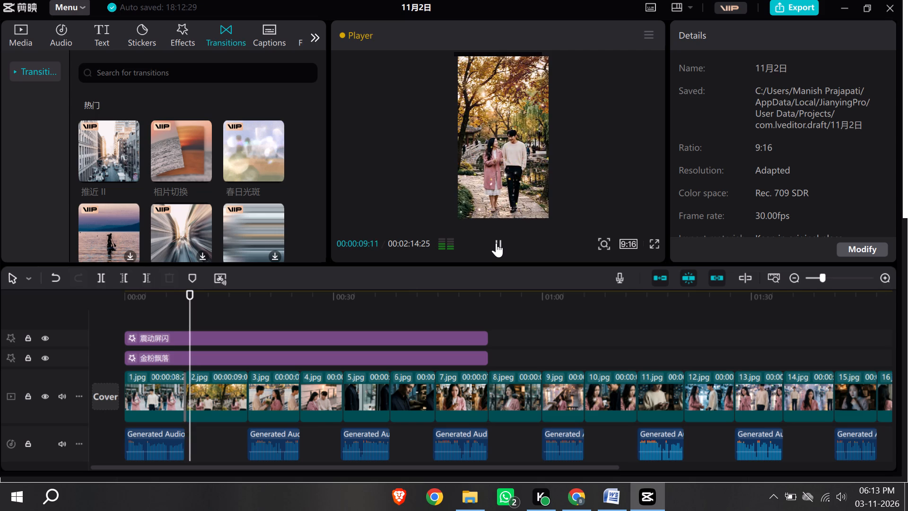
scroll(496, 243, "down", 2)
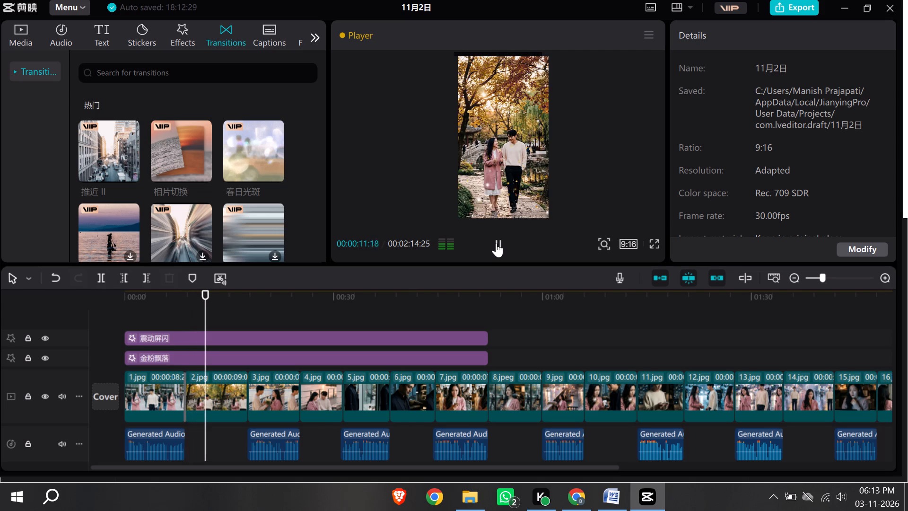
scroll(416, 420, "down", 3)
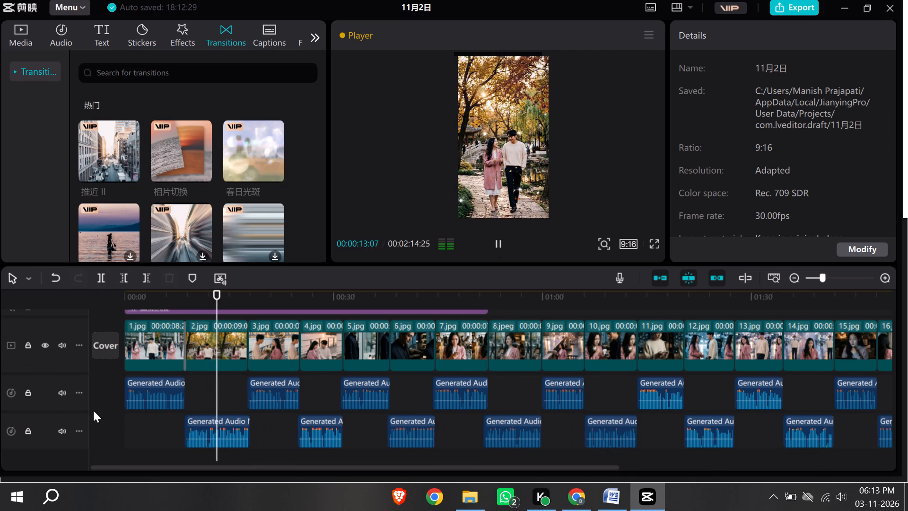
left_click(148, 393)
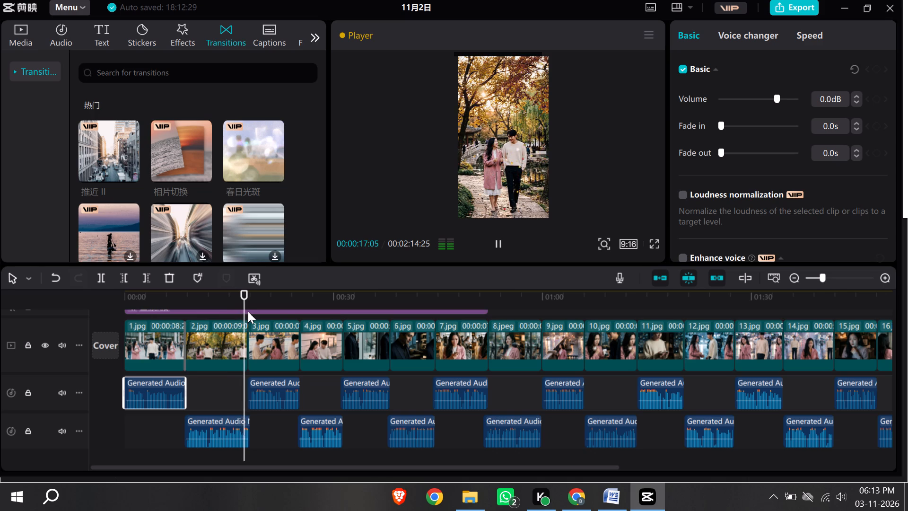
Undo the most recent timeline edits.
left_click(60, 280)
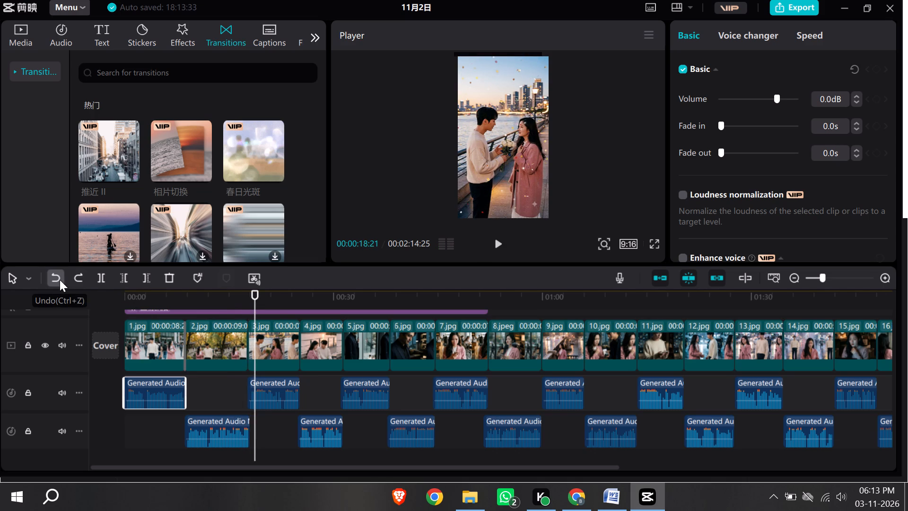
left_click(60, 280)
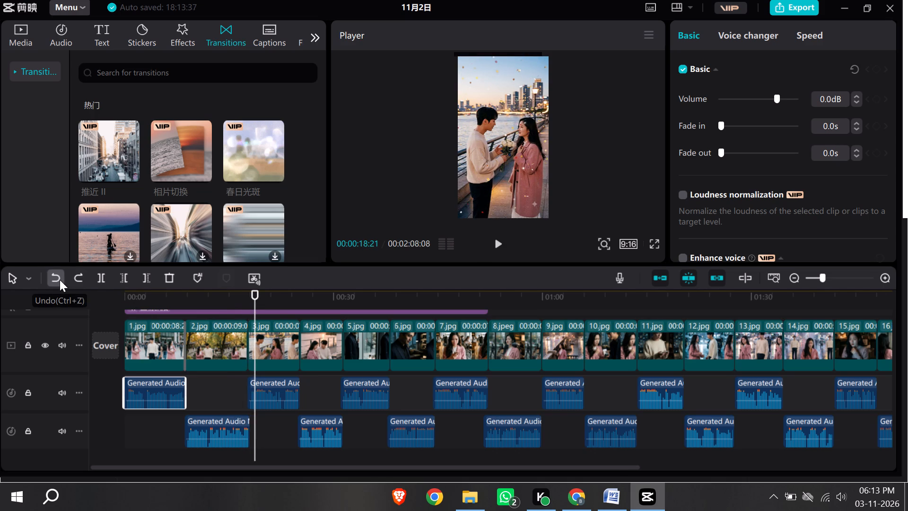
left_click(60, 280)
Play the video from the beginning and listen to how the first voice-over runs into the 2.jpg scene.
left_click_drag(256, 296, 144, 310)
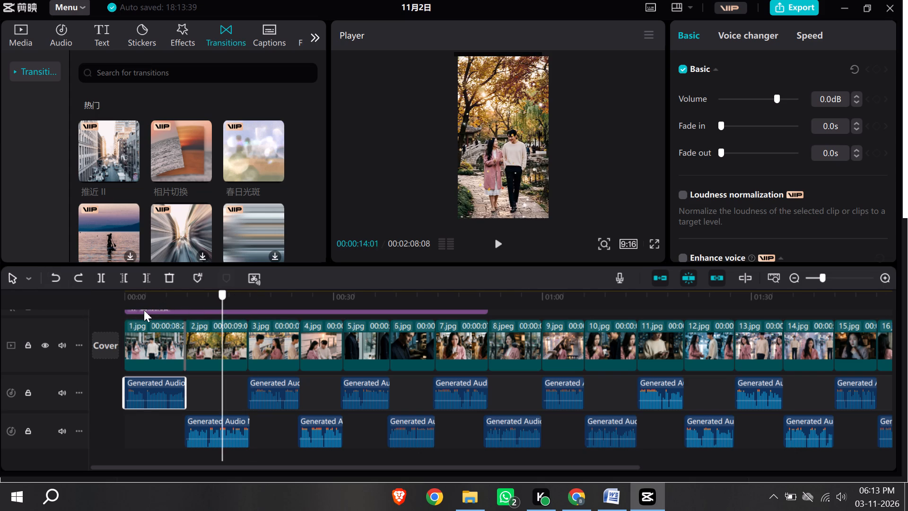
left_click_drag(144, 310, 127, 314)
left_click(500, 242)
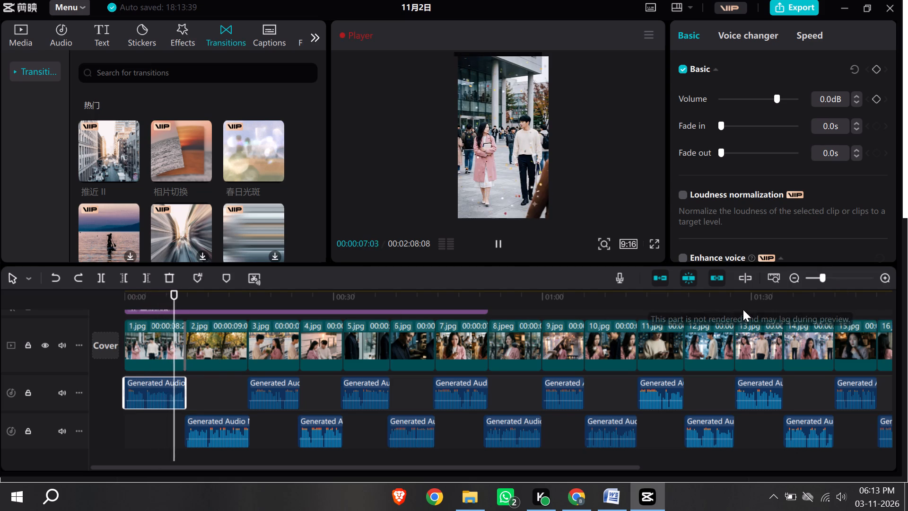
Delete the first voice-over clip beneath the 1.jpg scene.
left_click(156, 395)
double_click(156, 394)
triple_click(156, 394)
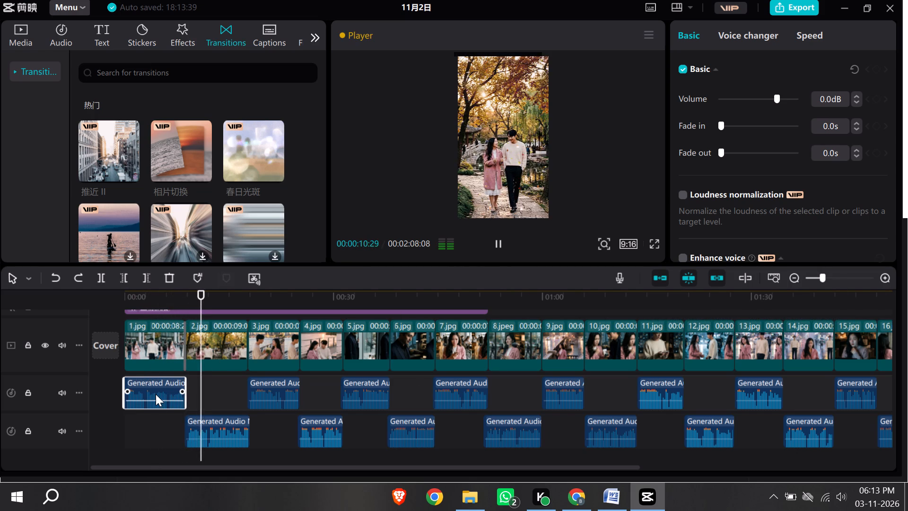
left_click(167, 395)
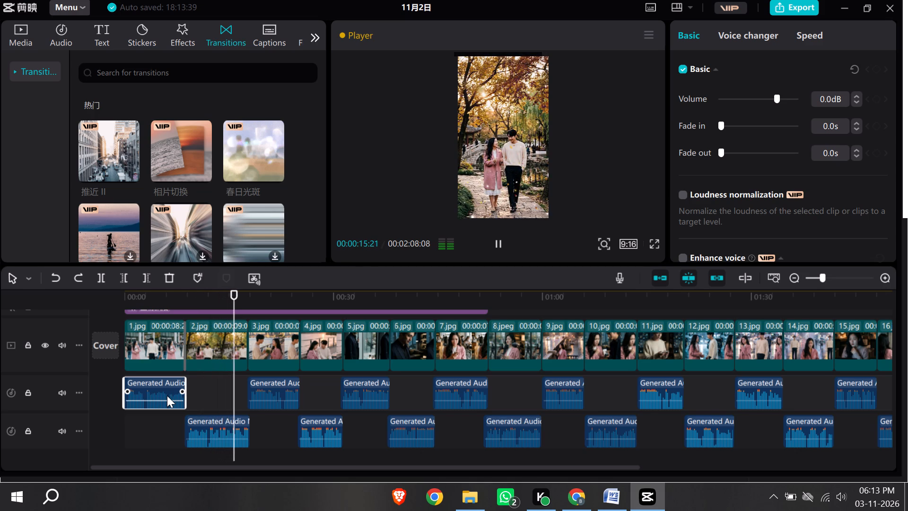
right_click(167, 396)
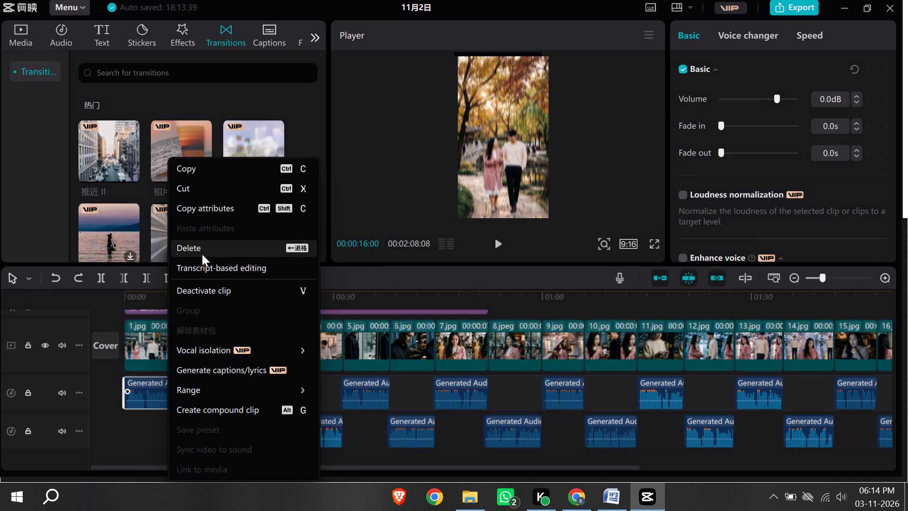
left_click(202, 254)
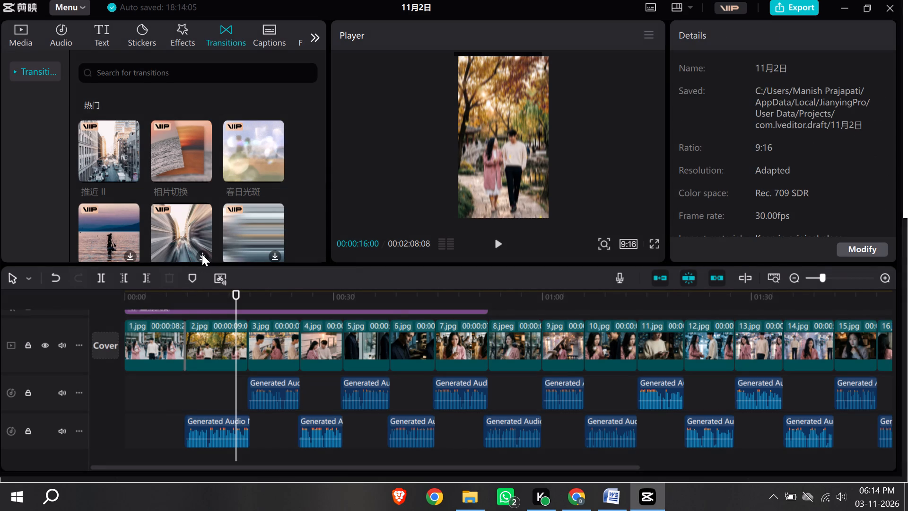
Place the 9-second Generated..._51PM.wav voice-over from the local media at the start of the upper audio track, beneath 1.jpg.
left_click(23, 33)
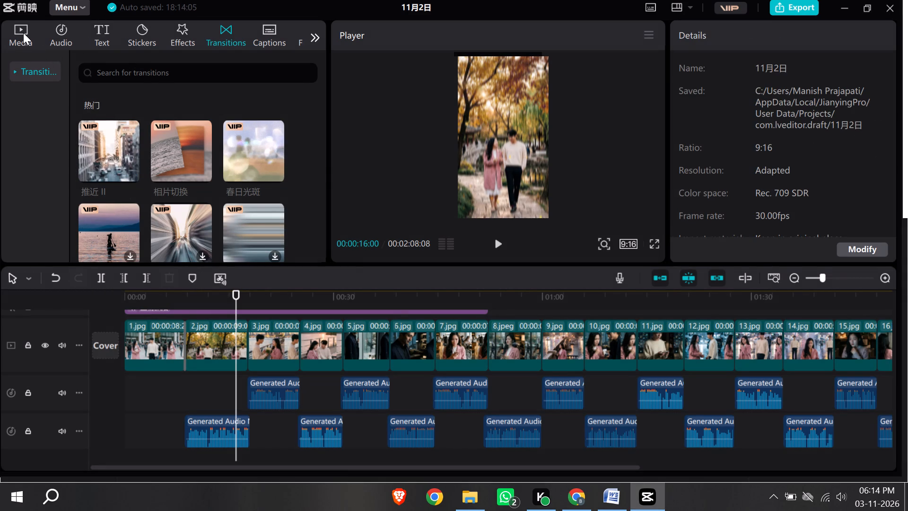
scroll(149, 189, "up", 8)
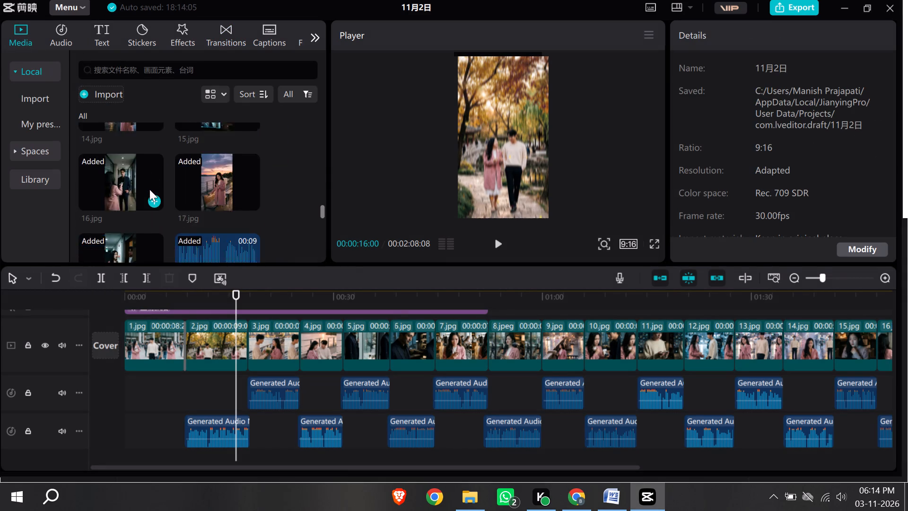
scroll(149, 189, "up", 9)
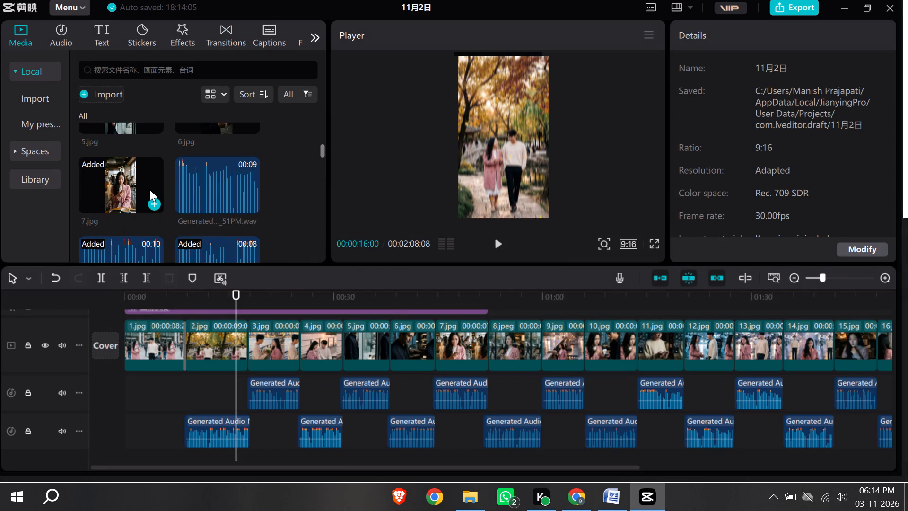
left_click_drag(201, 168, 200, 186)
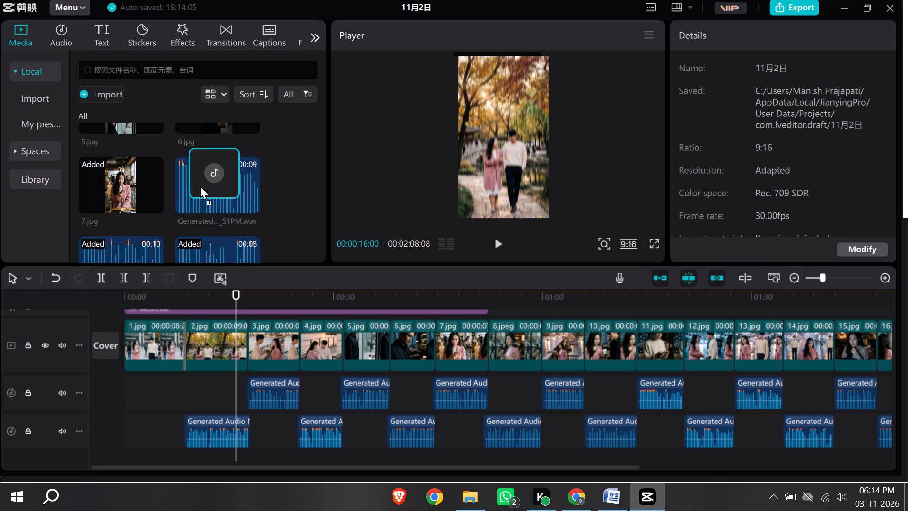
left_click_drag(200, 186, 128, 401)
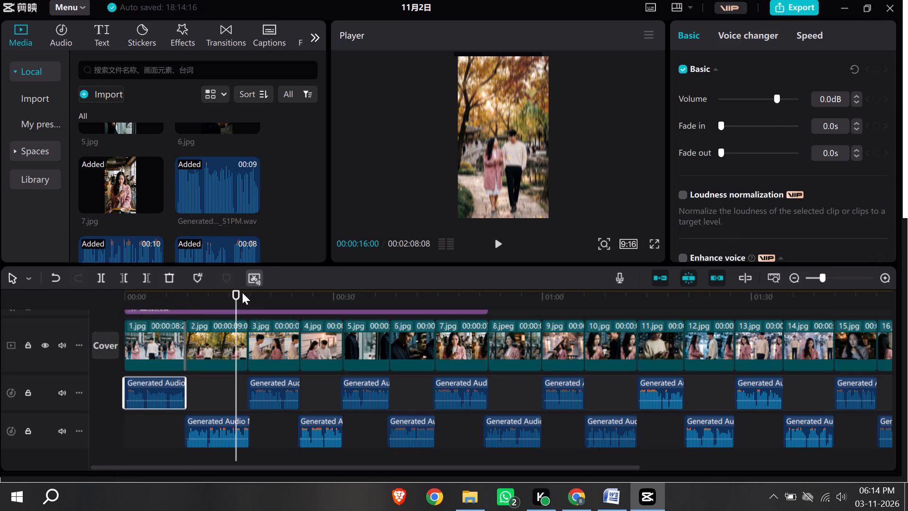
Play the video from the beginning to check the newly placed voice-over against the 1.jpg and 2.jpg scenes.
left_click_drag(237, 297, 162, 294)
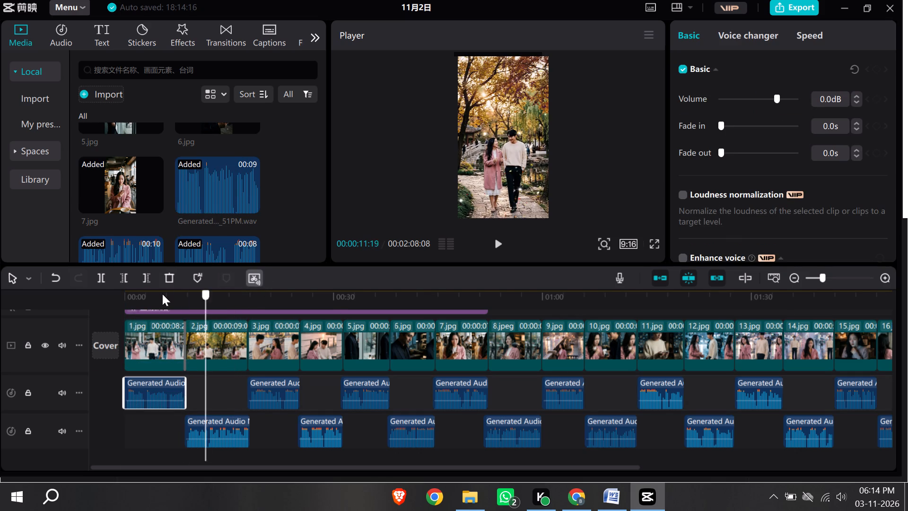
left_click_drag(162, 294, 117, 298)
left_click(498, 242)
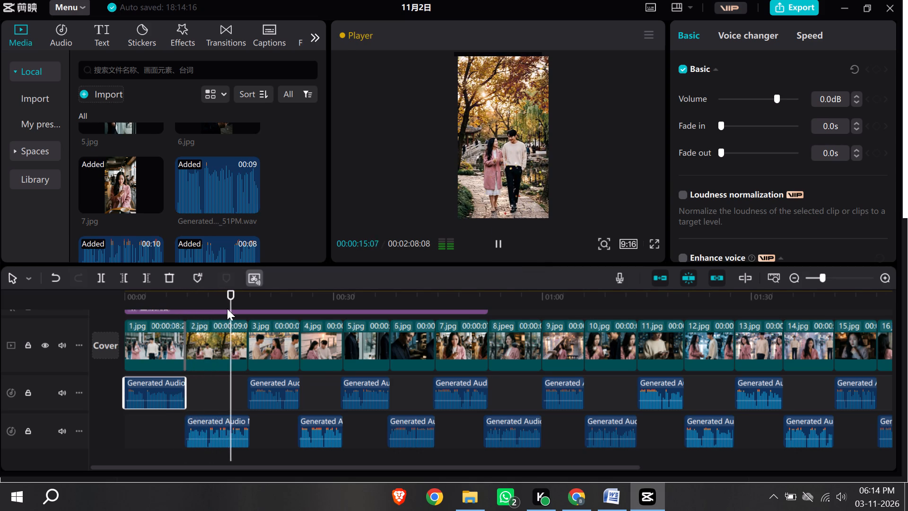
Raise the volume of the first voice-over clip, beneath the 1.jpg scene, to 20.0 dB.
left_click(154, 340)
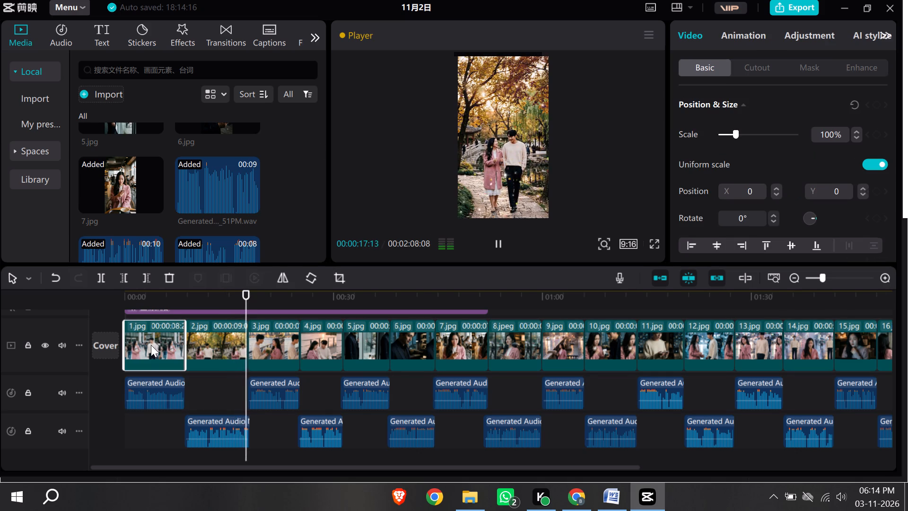
left_click(145, 399)
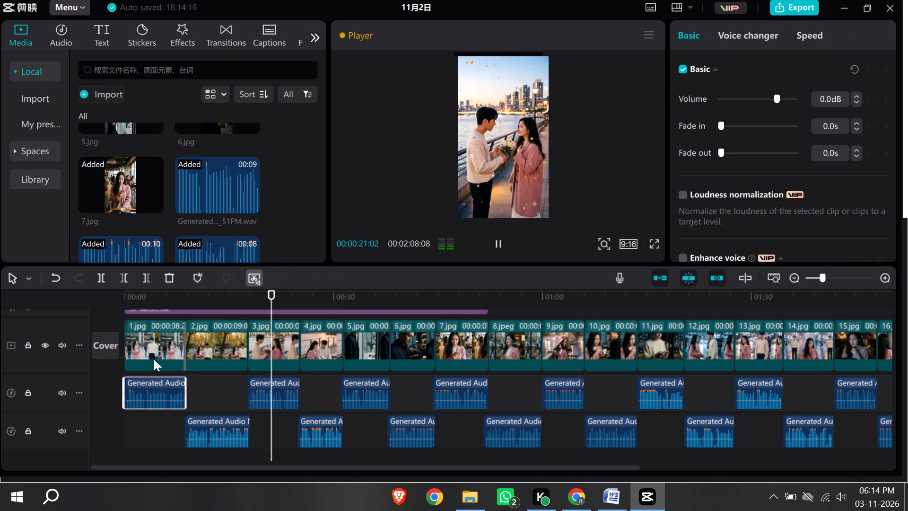
left_click(155, 344)
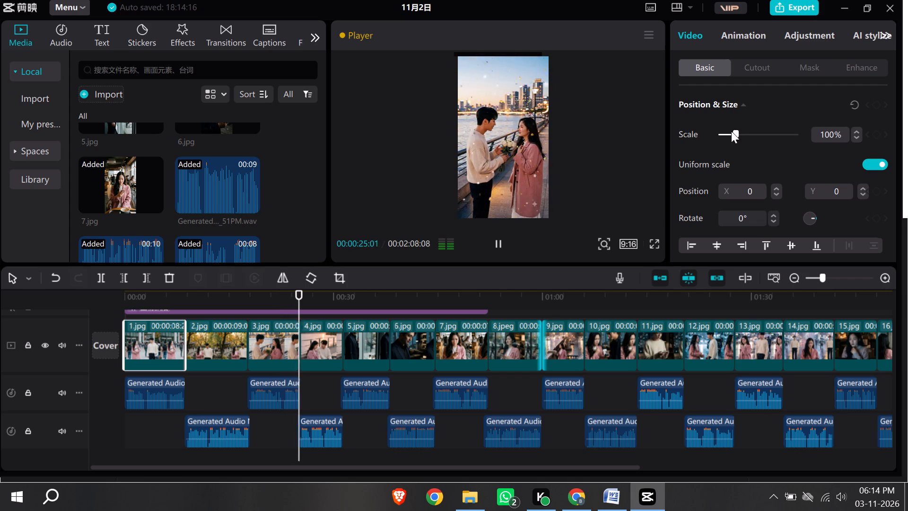
left_click(175, 391)
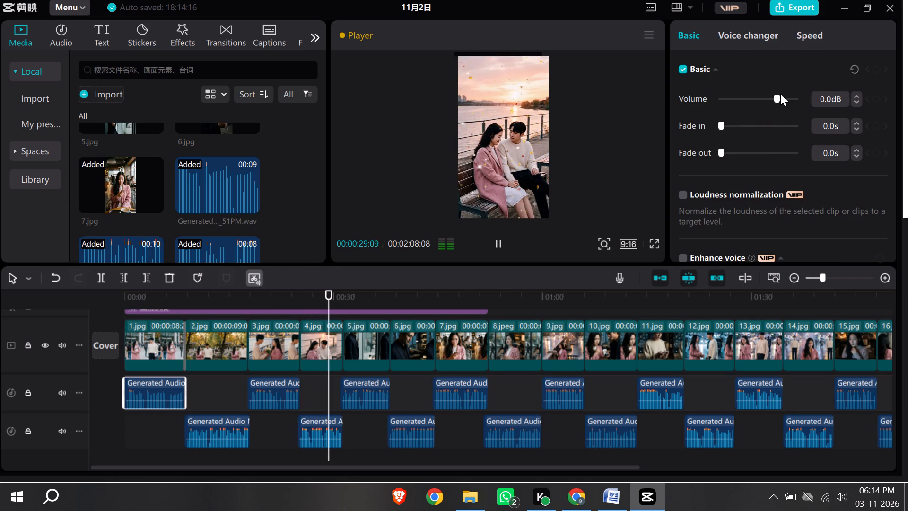
left_click_drag(777, 97, 800, 93)
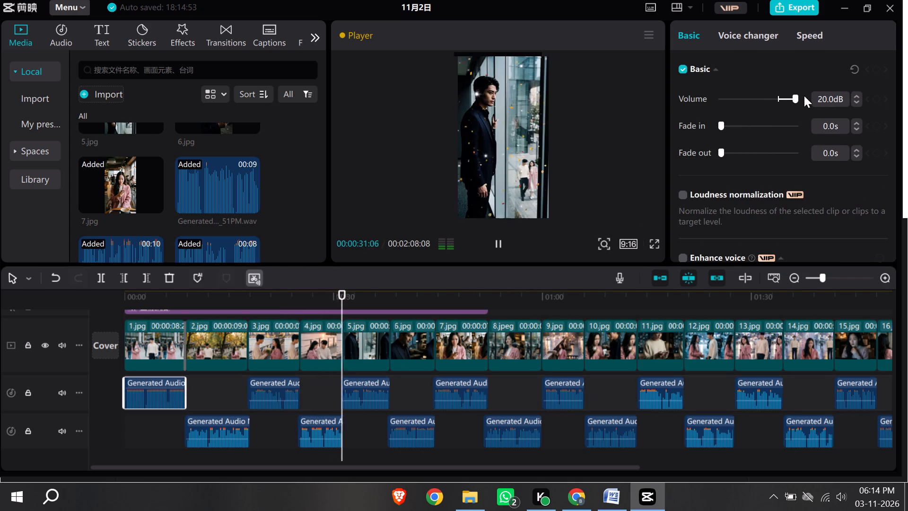
Play the video from the beginning to check the loudness of the first voice-over, and return the playhead to the start.
left_click(372, 310)
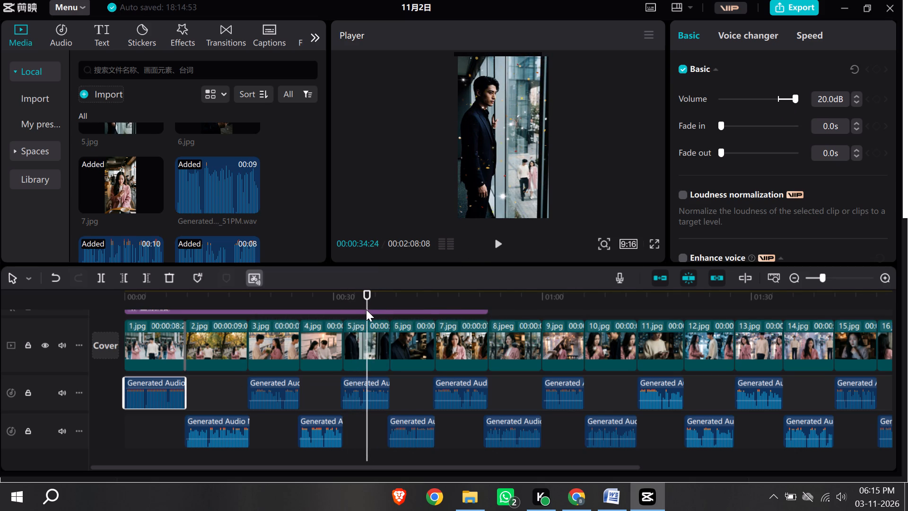
left_click_drag(370, 300, 138, 335)
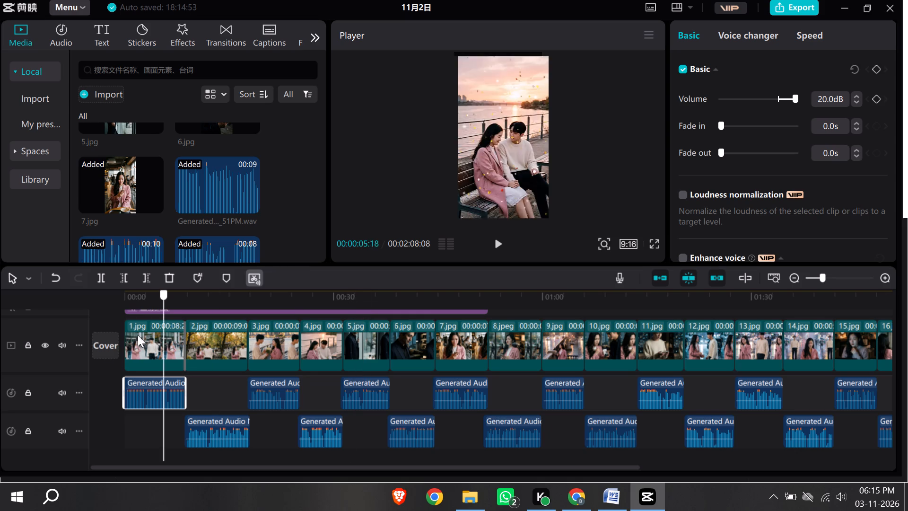
left_click_drag(138, 335, 88, 344)
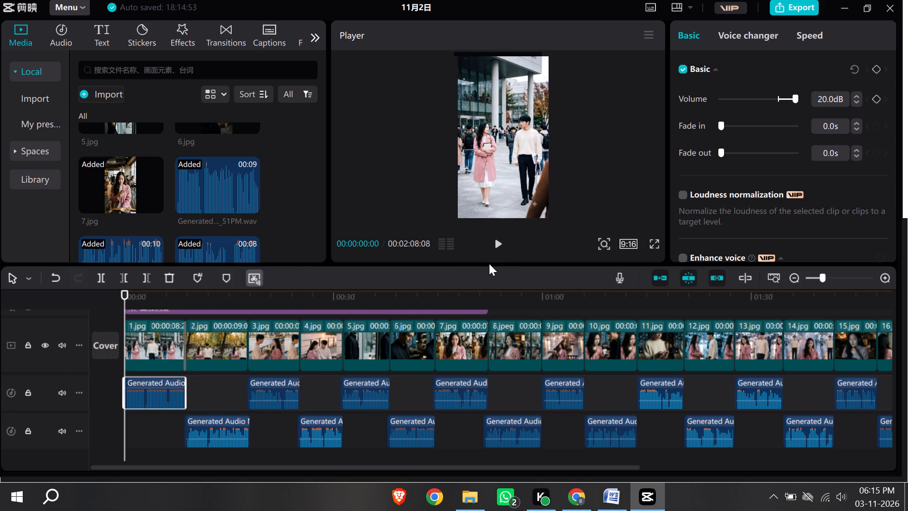
left_click(498, 247)
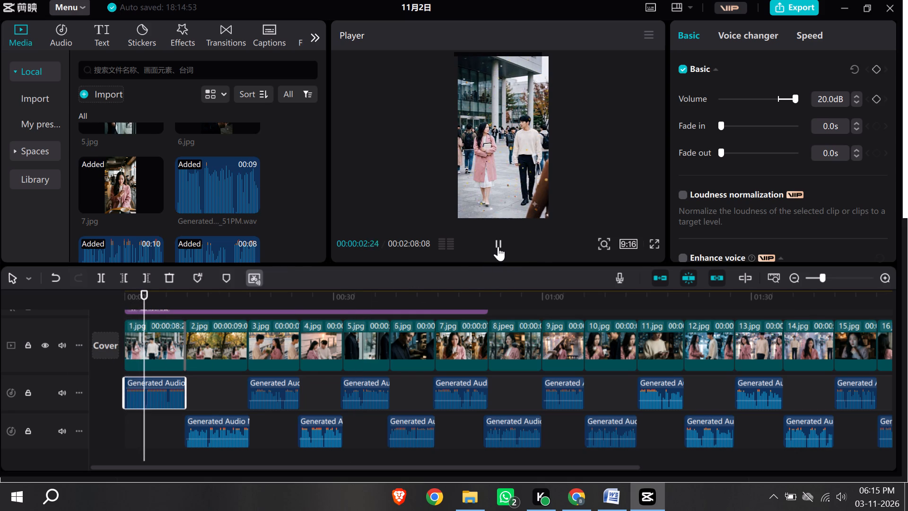
left_click_drag(154, 299, 154, 297)
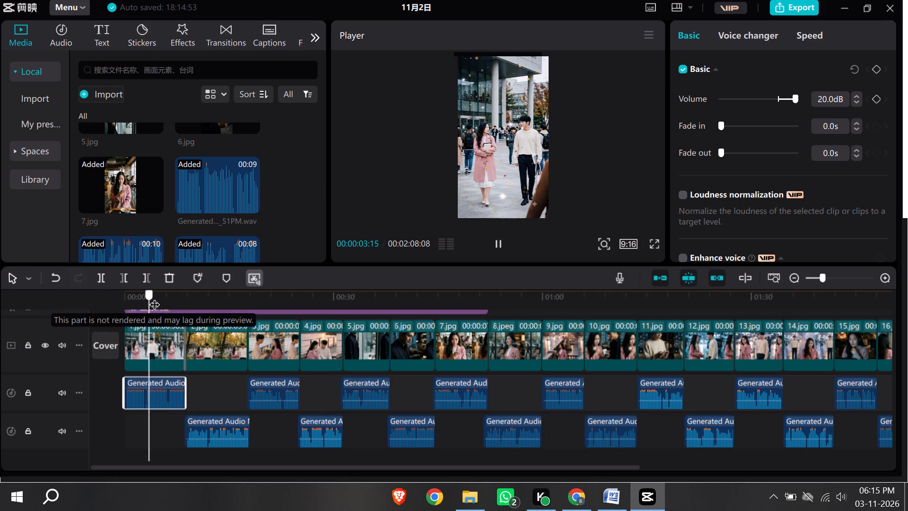
left_click_drag(154, 297, 99, 294)
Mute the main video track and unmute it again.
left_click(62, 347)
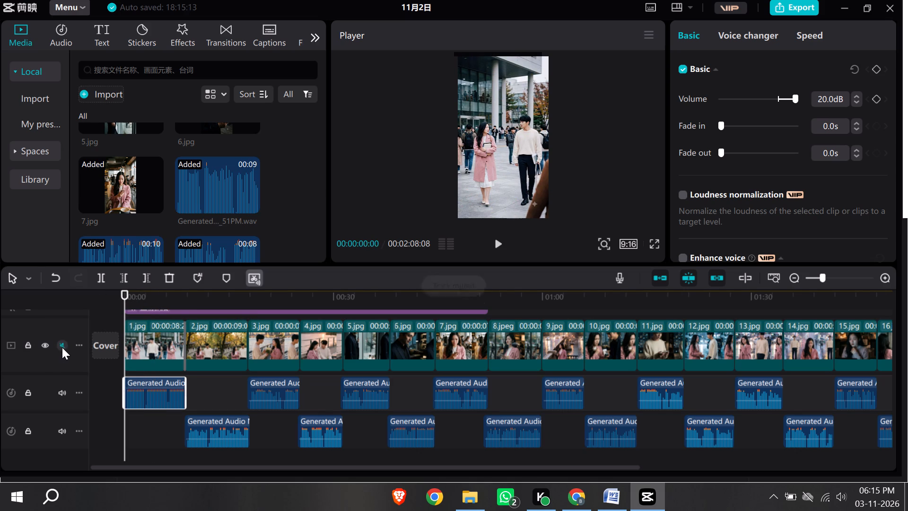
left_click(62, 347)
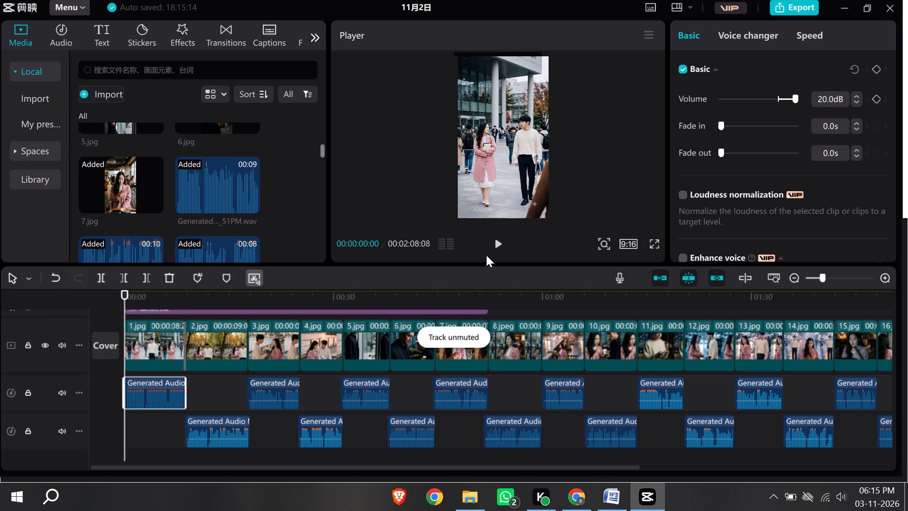
Play the opening briefly and look at the speed settings of the first voice-over clip.
left_click(504, 243)
left_click(501, 244)
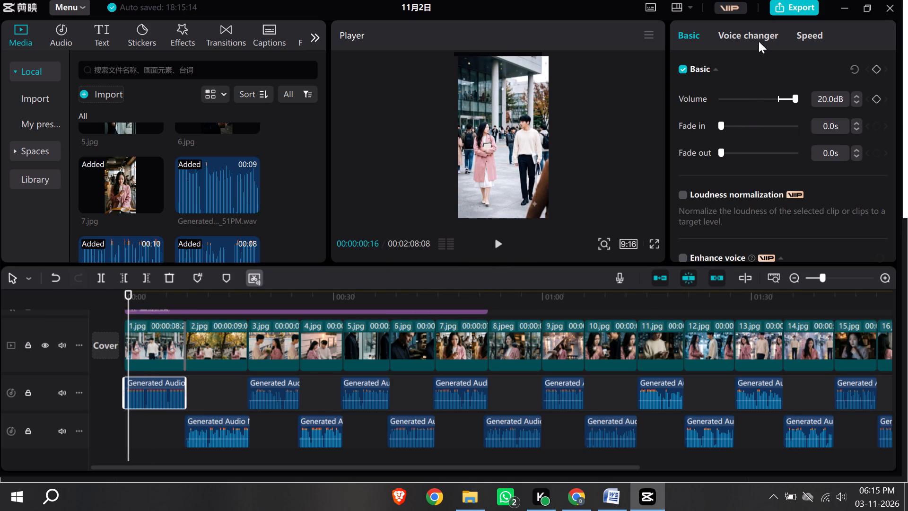
left_click(806, 33)
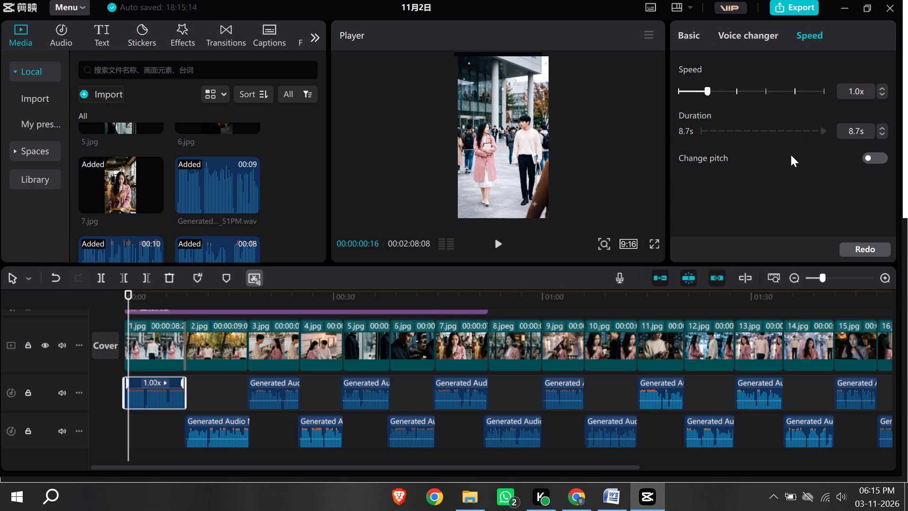
left_click(700, 38)
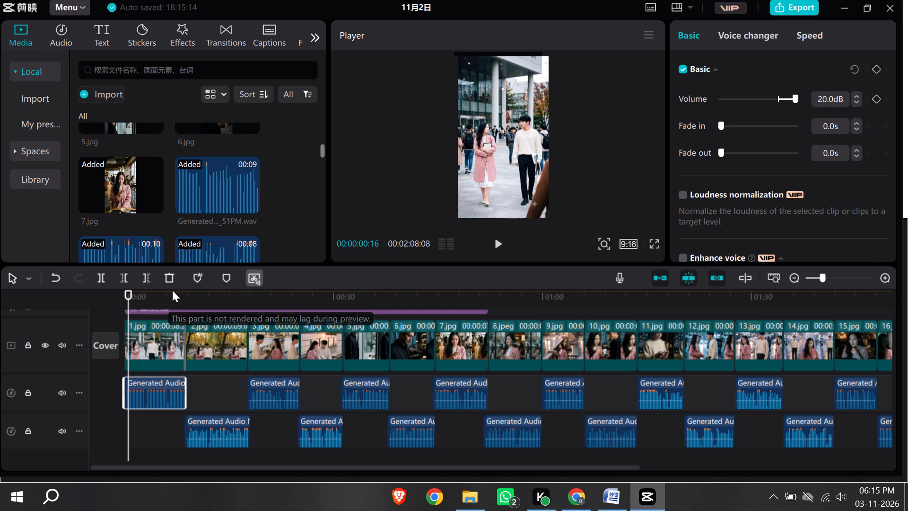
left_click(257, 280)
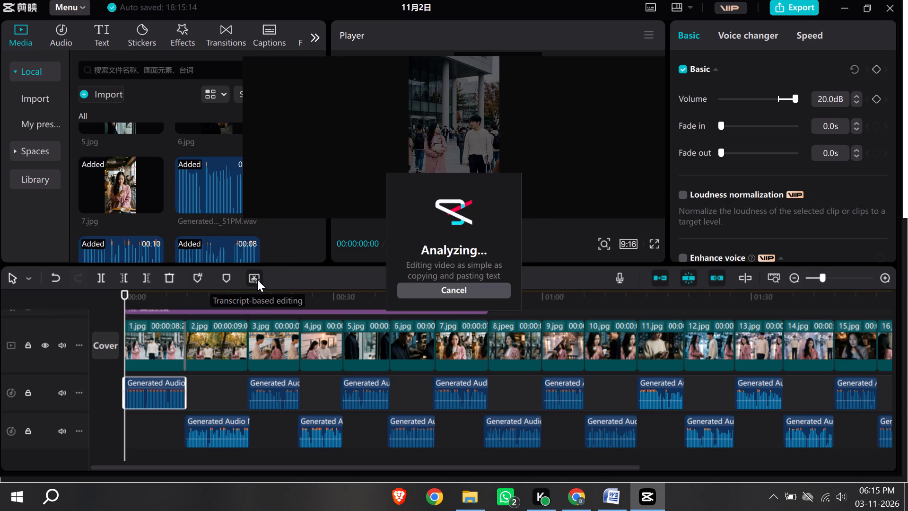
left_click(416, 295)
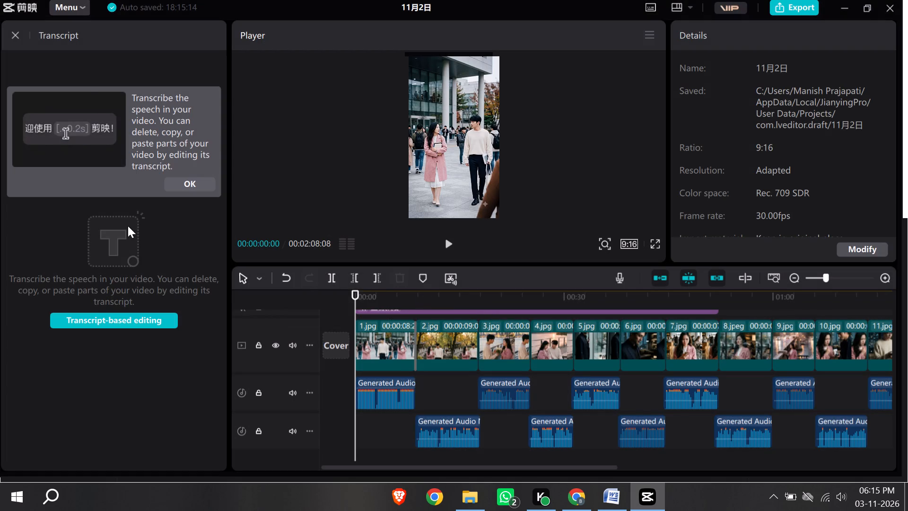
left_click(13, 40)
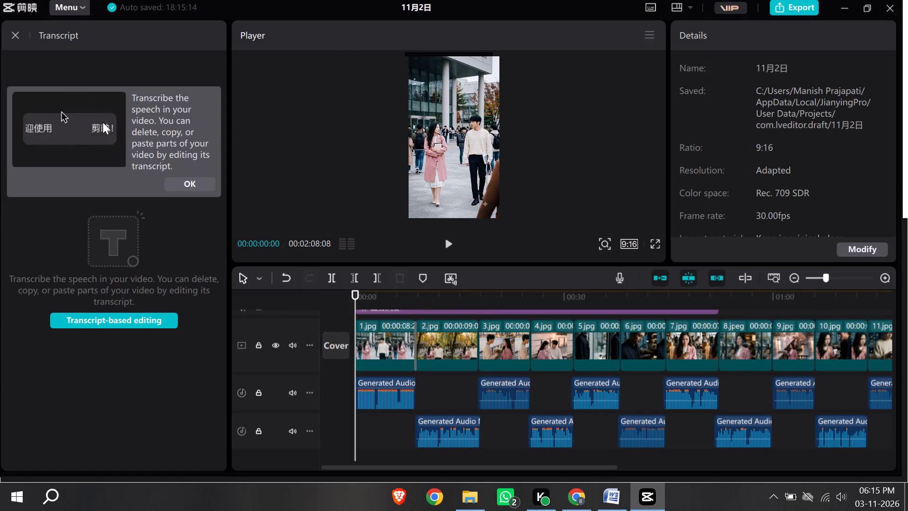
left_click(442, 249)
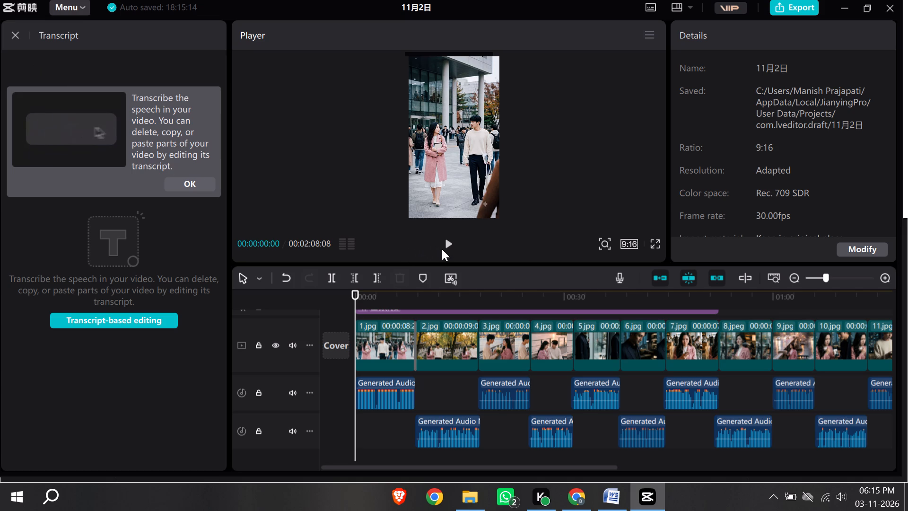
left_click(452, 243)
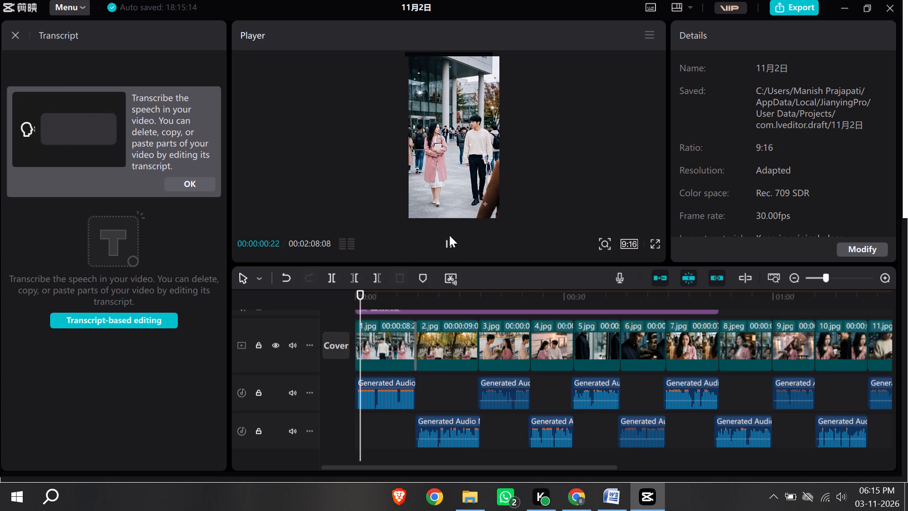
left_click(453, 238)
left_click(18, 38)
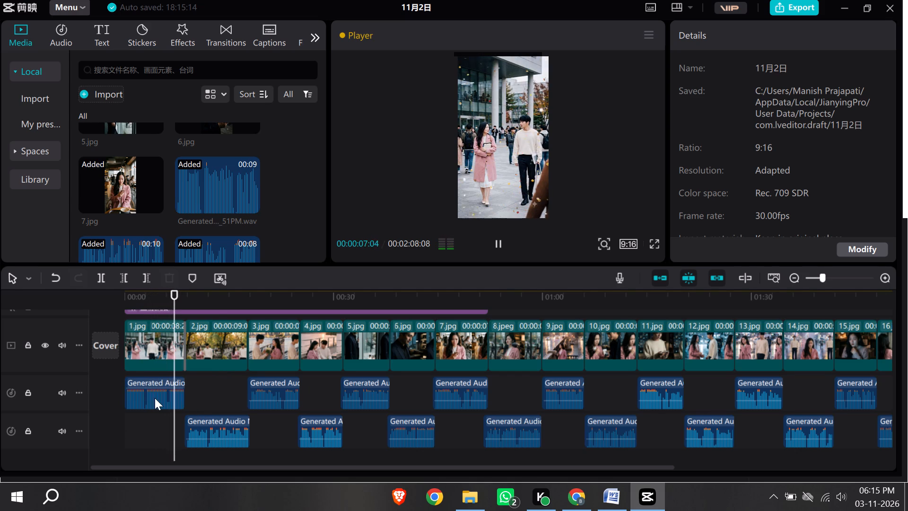
Play the video from the beginning through the 2.jpg scene to check the first two voice-overs against their images.
left_click_drag(183, 290, 175, 290)
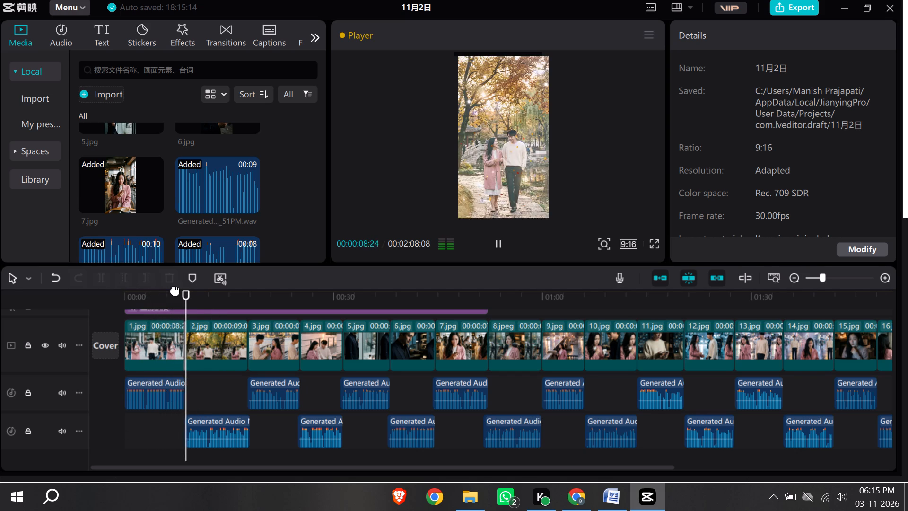
left_click_drag(175, 290, 131, 294)
left_click_drag(191, 291, 159, 298)
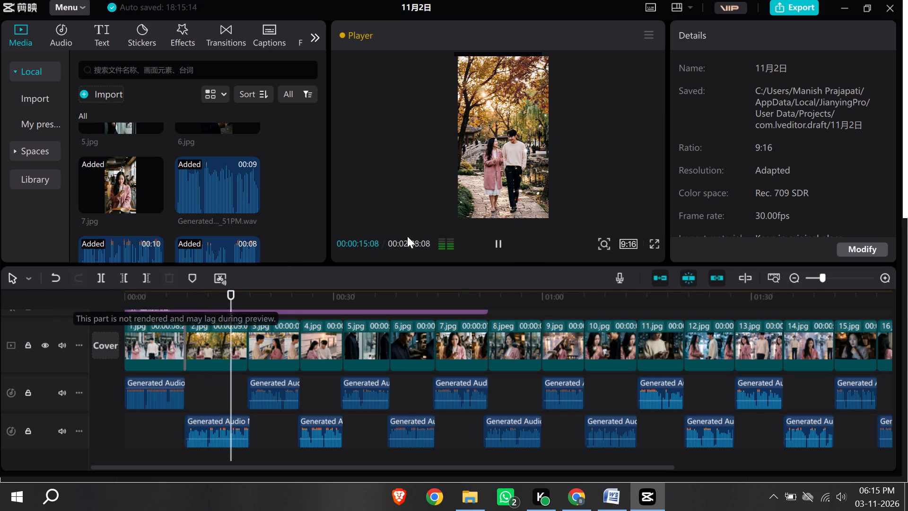
left_click(497, 248)
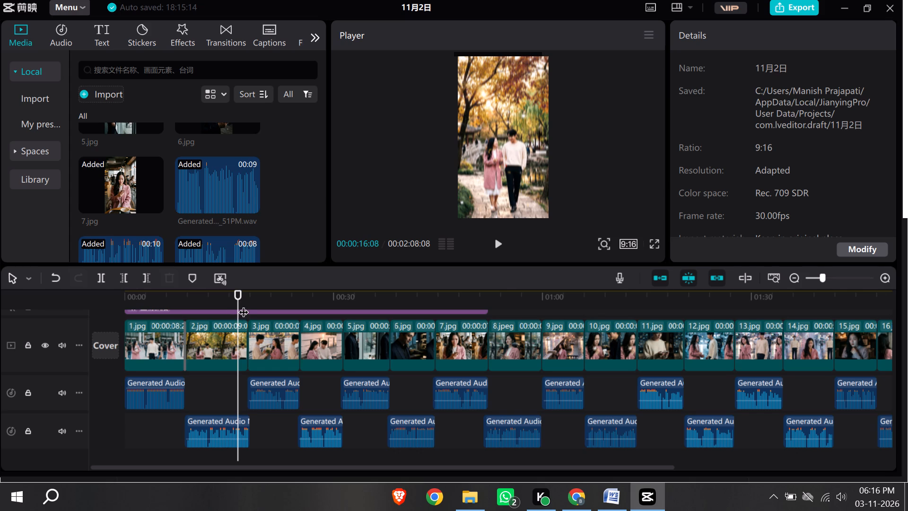
left_click_drag(243, 305, 110, 321)
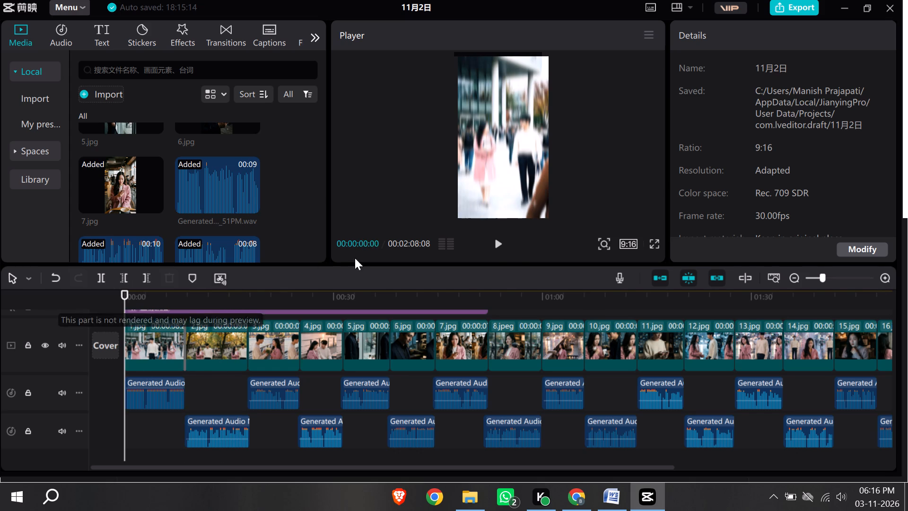
left_click(496, 241)
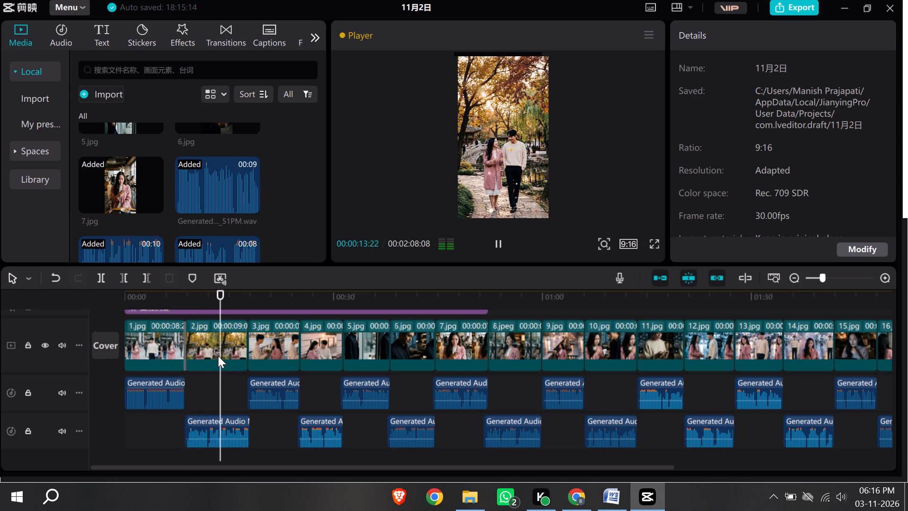
left_click(218, 344)
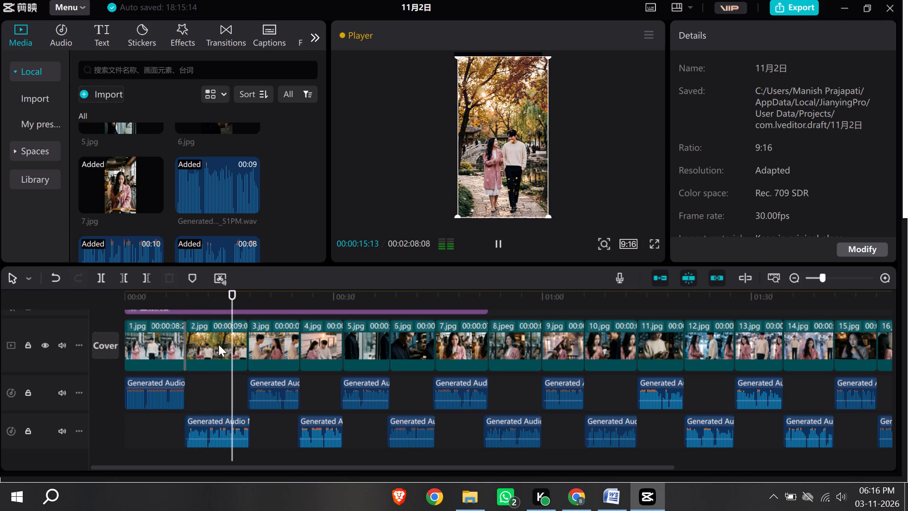
left_click(495, 244)
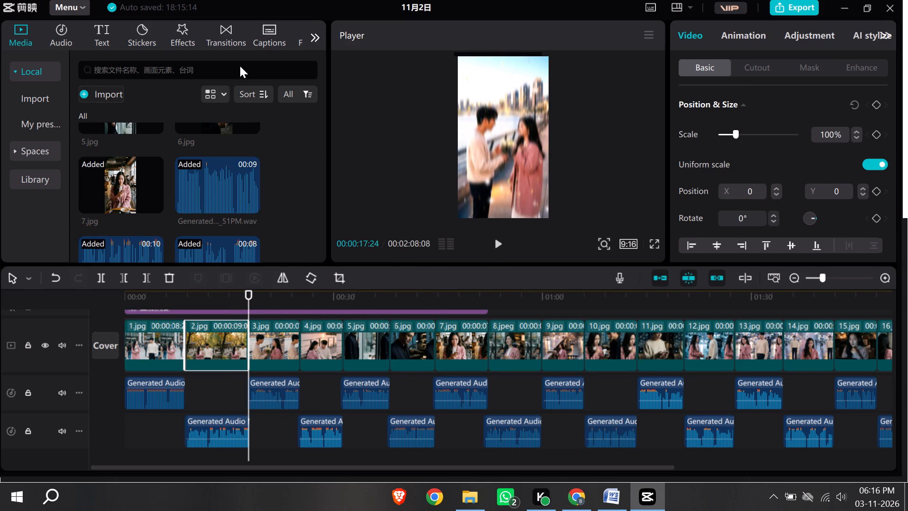
Preview the 春日光斑 transition with the 2.jpg and 3.jpg scenes selected.
left_click(229, 38)
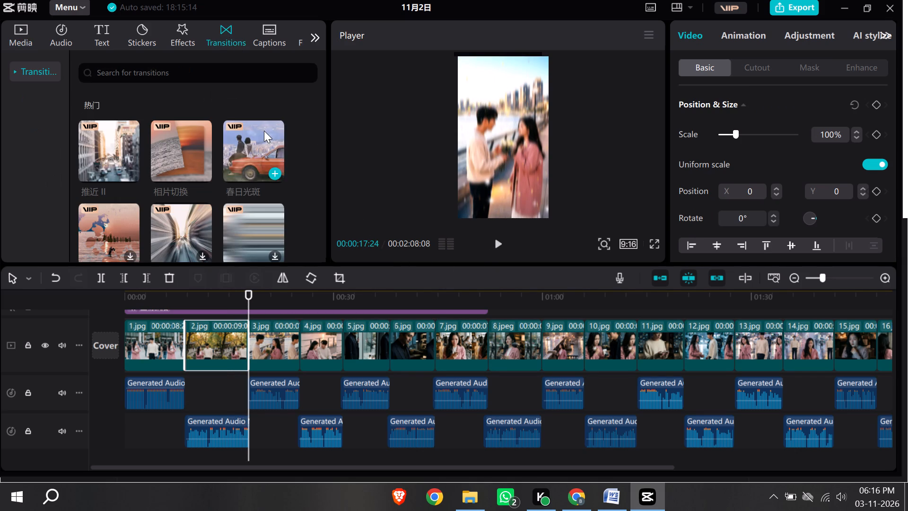
left_click(271, 349, "ctrl")
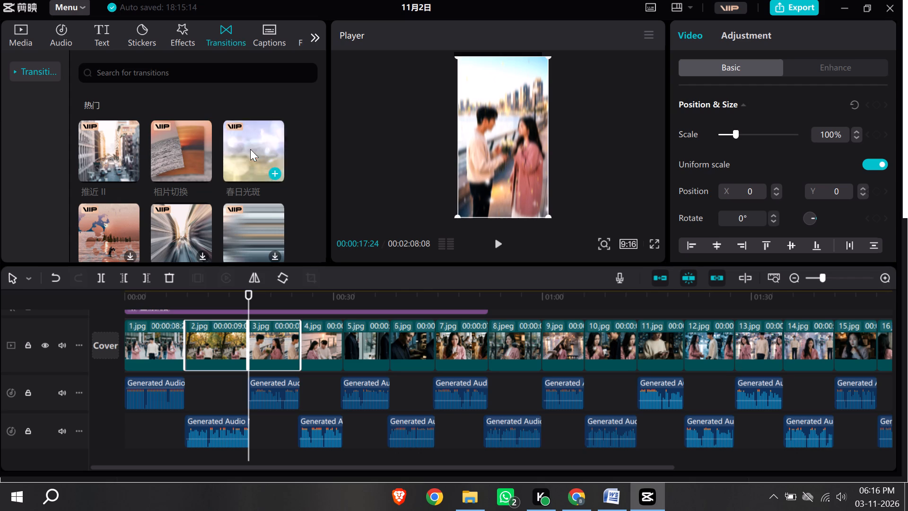
left_click(246, 148)
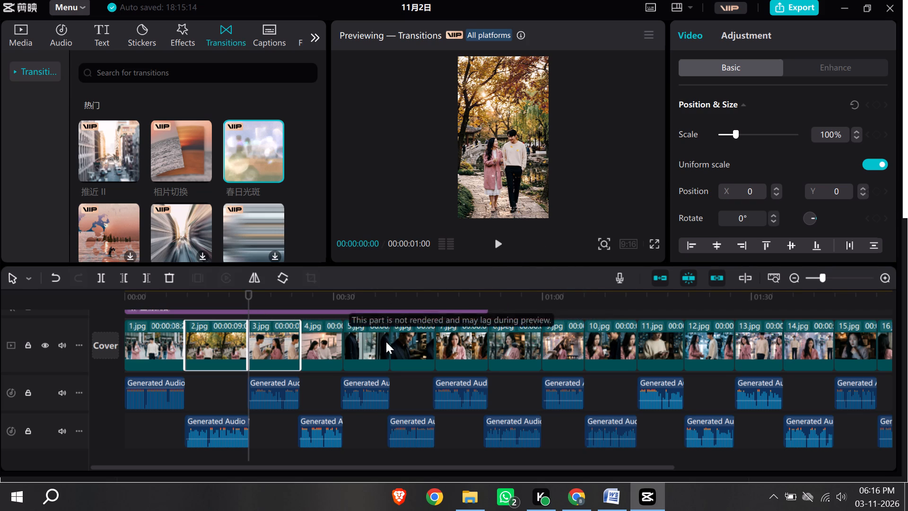
left_click(273, 434)
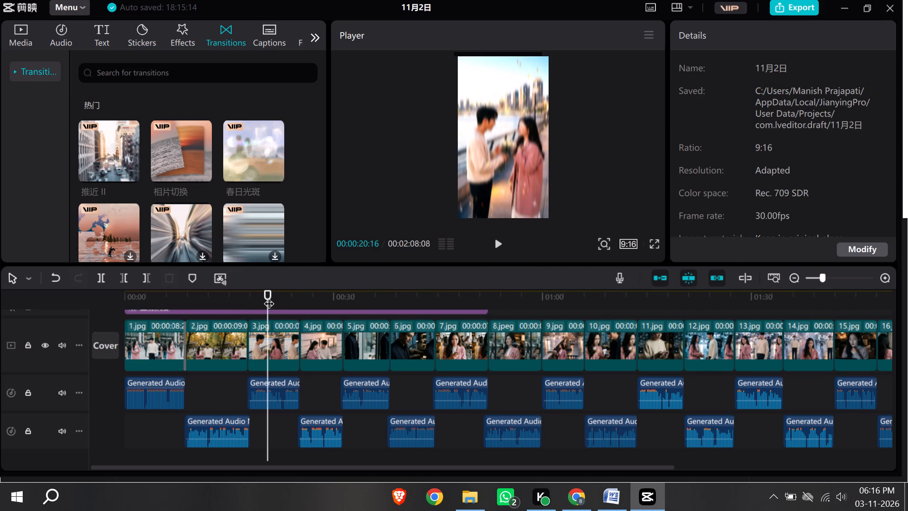
Play the video from the beginning into the 5.jpg scene to check the voice-overs and scene changes.
left_click_drag(269, 295, 122, 306)
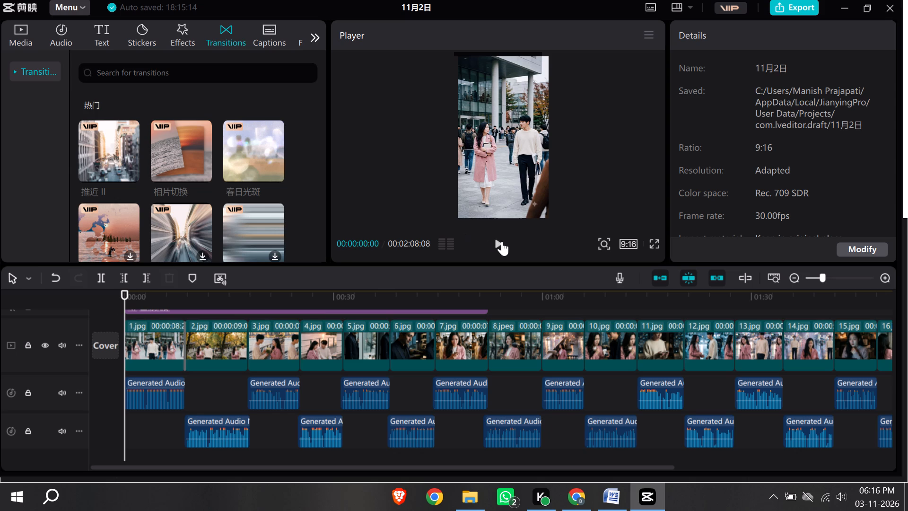
left_click(498, 243)
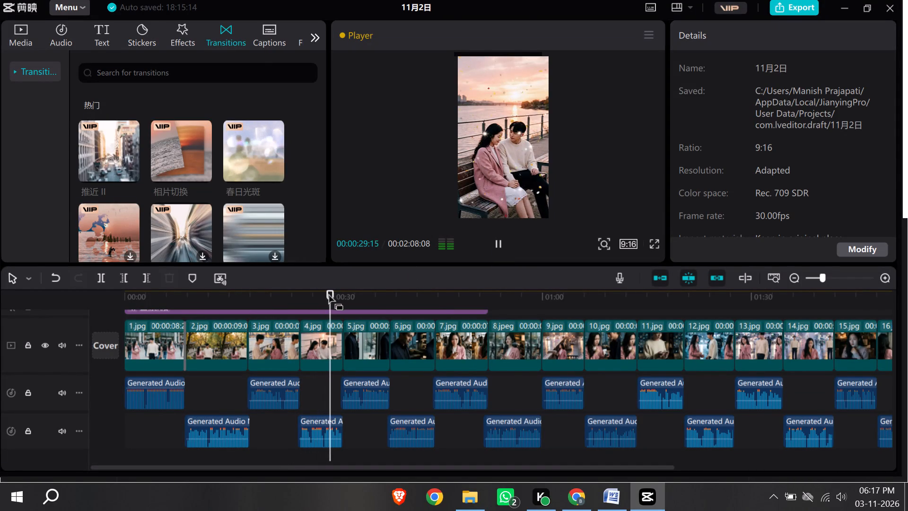
left_click(499, 243)
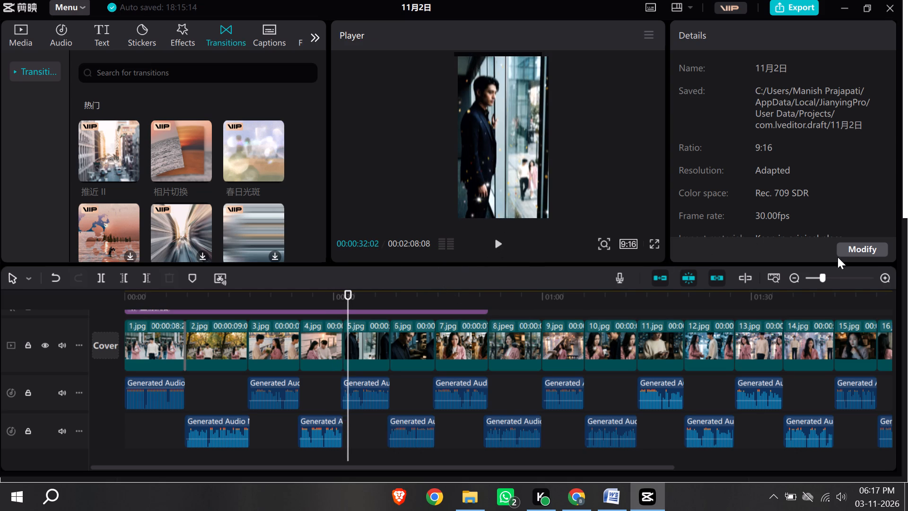
Preview the 春日光斑 transition at the cut between the 2.jpg and 3.jpg scenes.
left_click(886, 276)
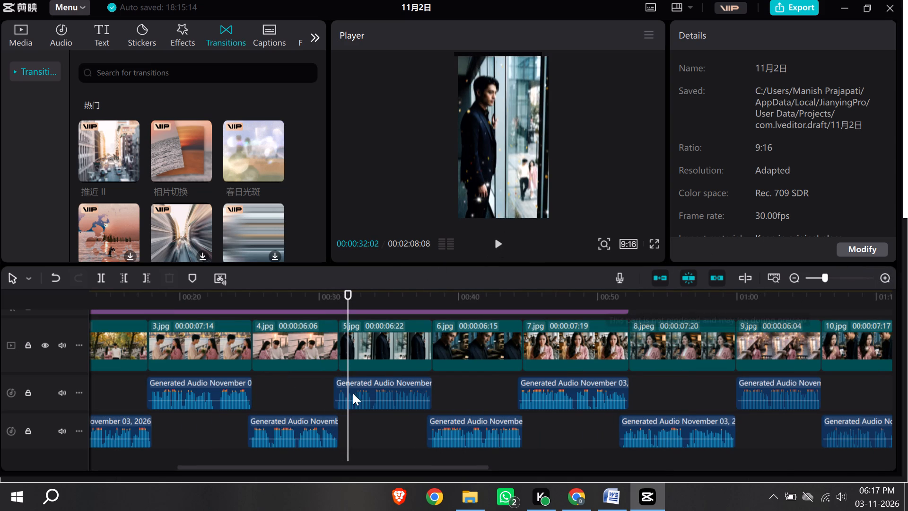
left_click(151, 352)
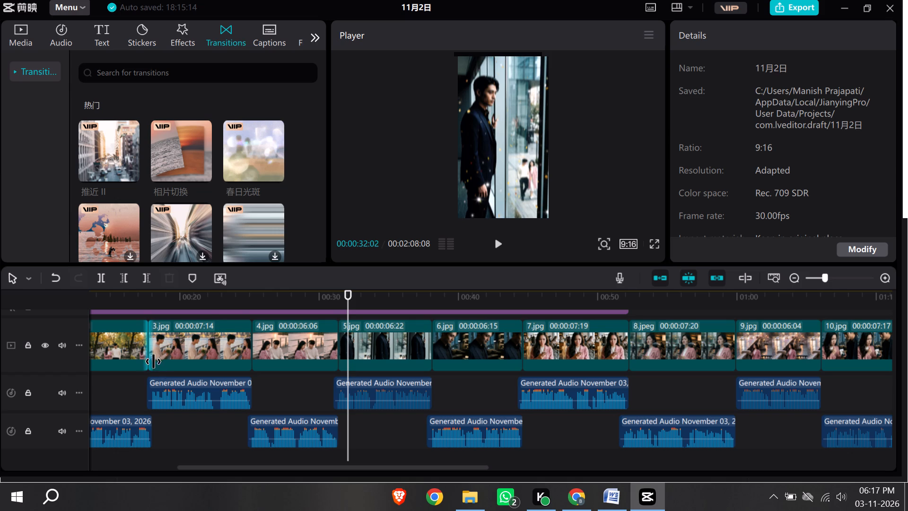
left_click(227, 162)
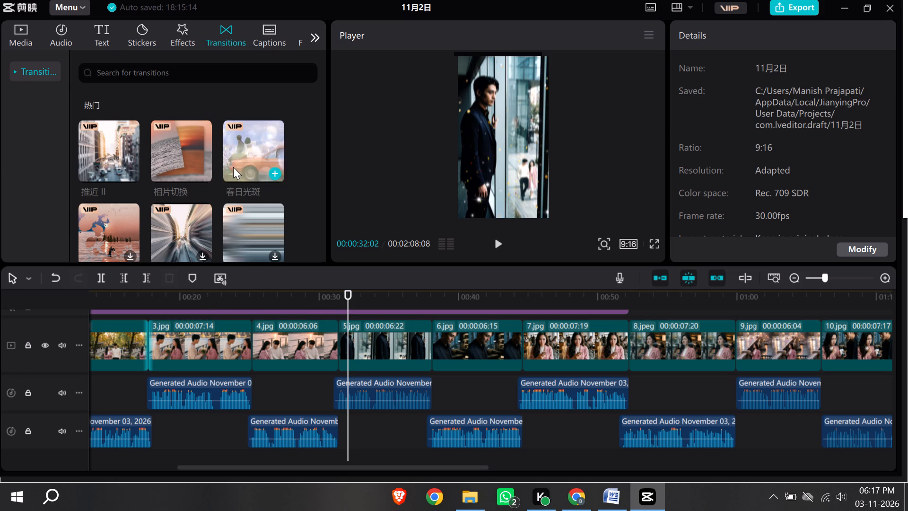
left_click(233, 167)
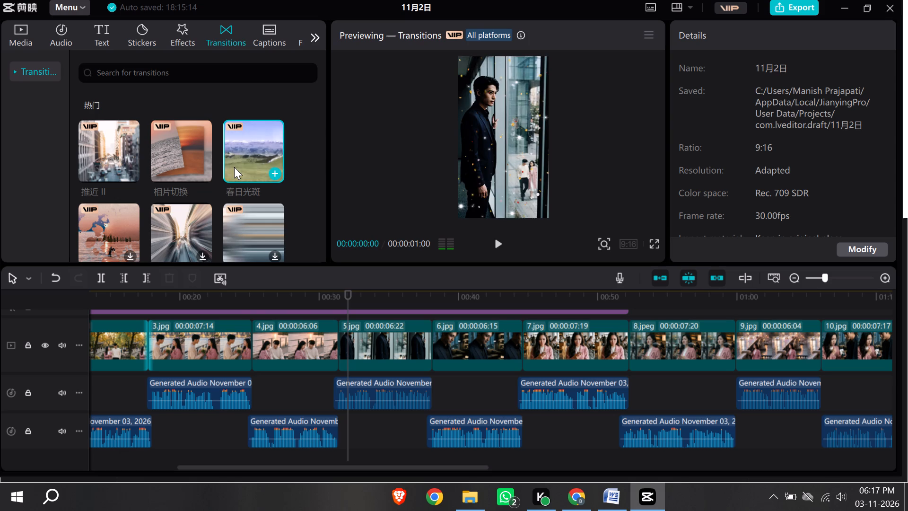
Return the playhead to the start and look at the settings of the transition between the 1.jpg and 2.jpg scenes.
left_click(347, 298)
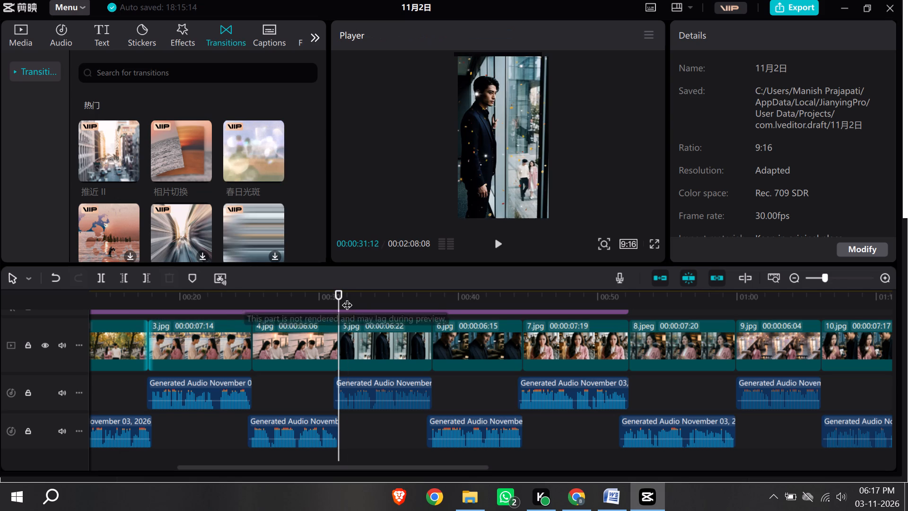
left_click_drag(338, 294, 301, 292)
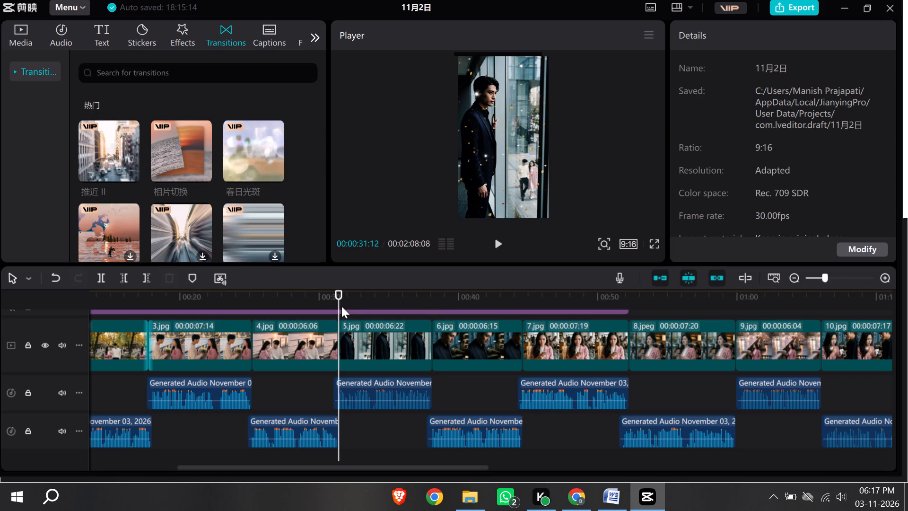
left_click(340, 294)
left_click(884, 275)
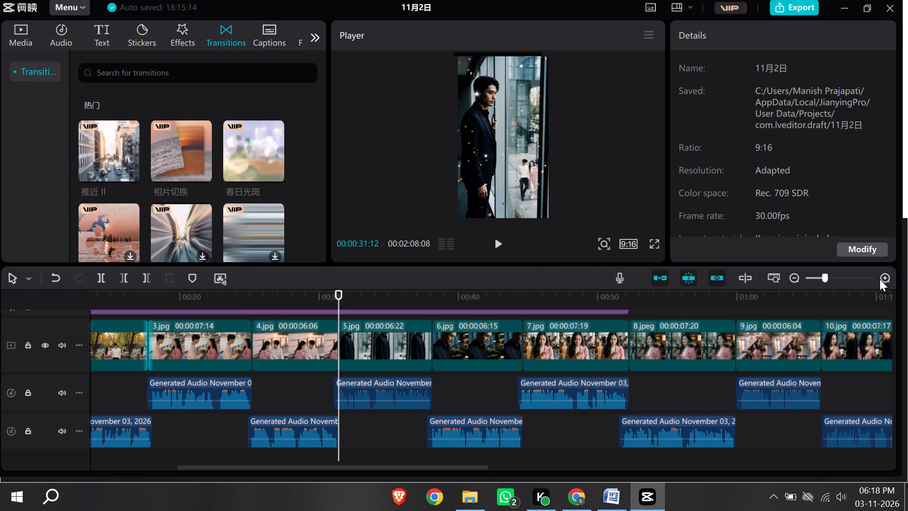
left_click(888, 277)
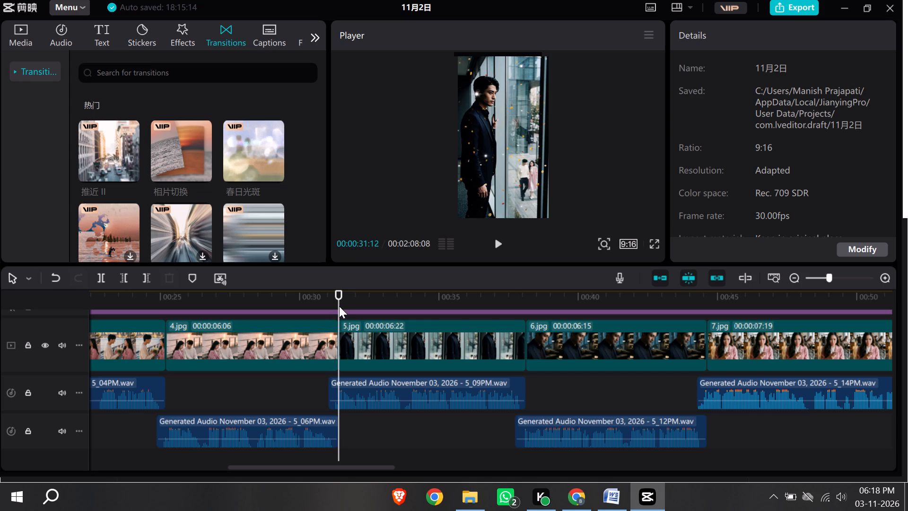
left_click_drag(341, 302, 217, 305)
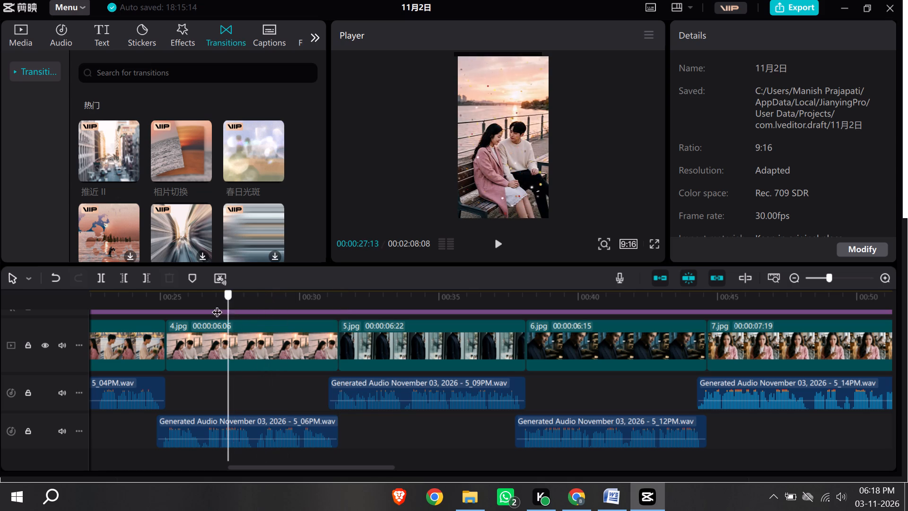
left_click_drag(217, 305, 213, 307)
left_click(213, 307)
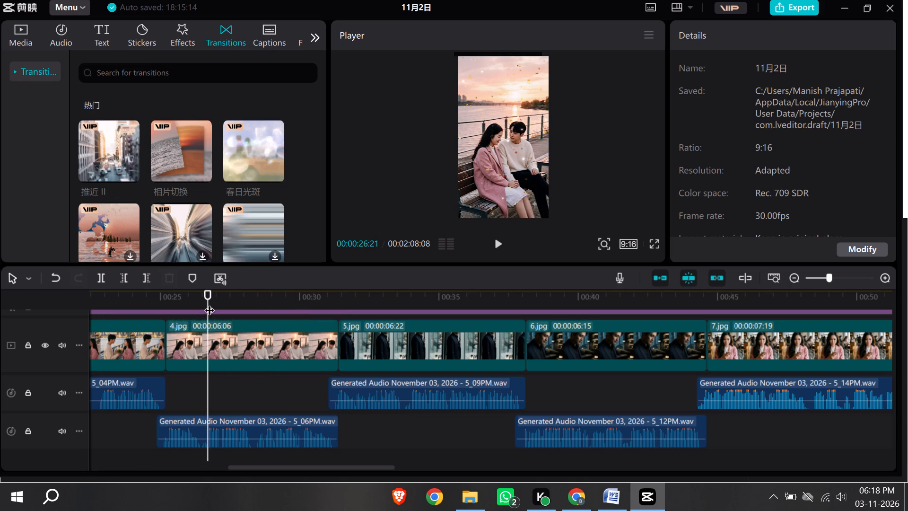
left_click_drag(208, 303, 95, 304)
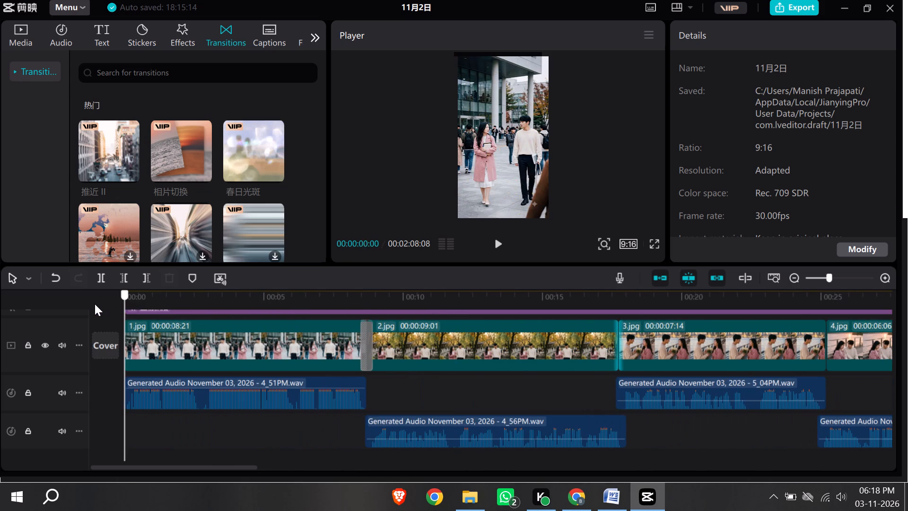
left_click_drag(95, 304, 97, 304)
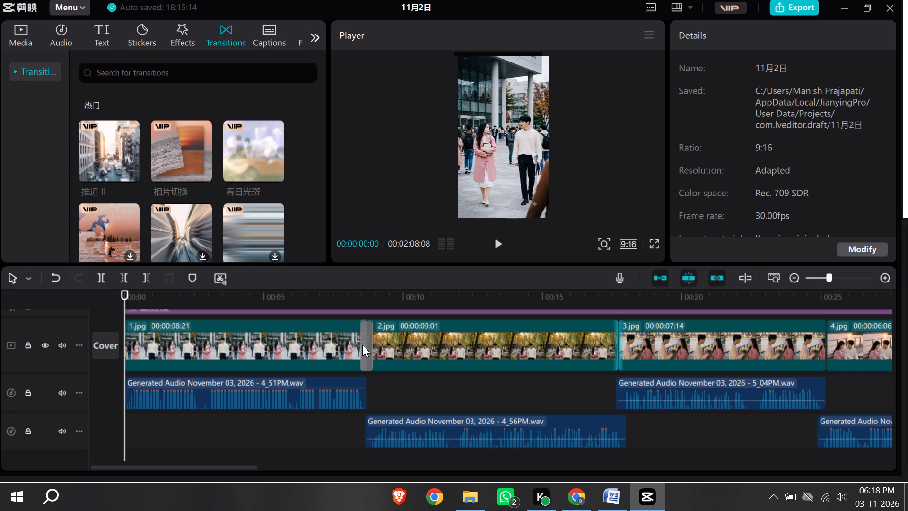
left_click(365, 345)
left_click(366, 352)
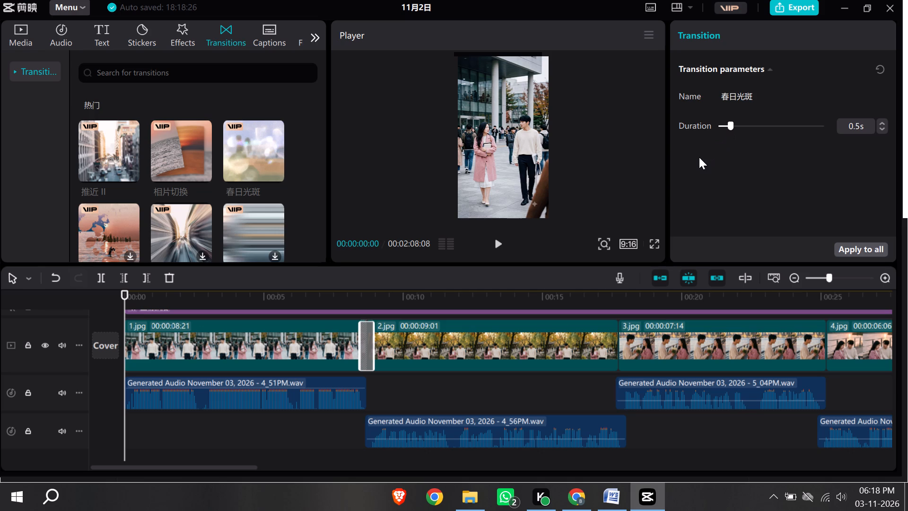
Adjust the cut between the 2.jpg and 3.jpg scenes so that 2.jpg lasts 00:00:09:04.
left_click(614, 340)
left_click(619, 345)
double_click(619, 347)
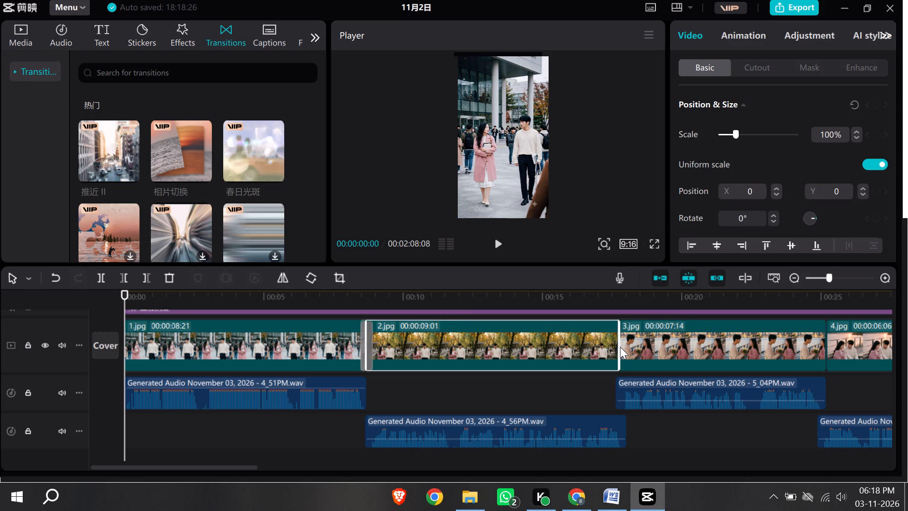
left_click(626, 340)
left_click(624, 342)
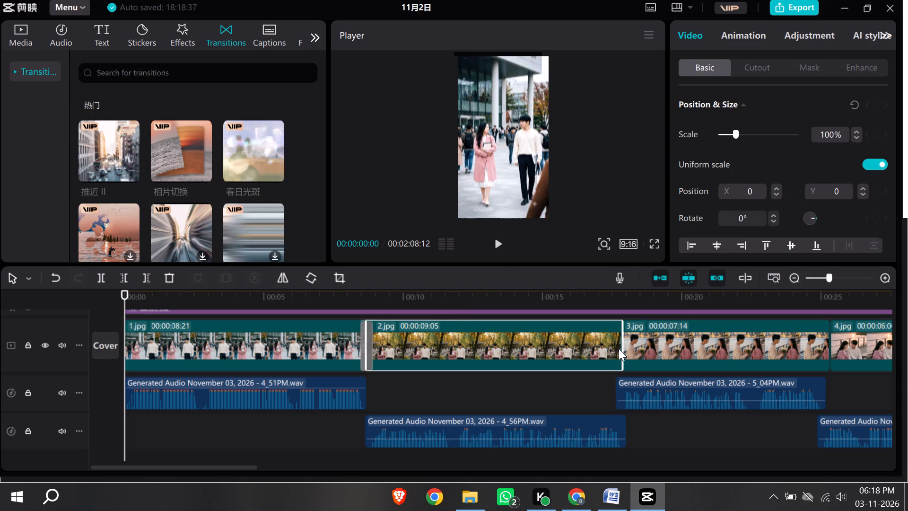
triple_click(619, 349)
left_click(620, 348)
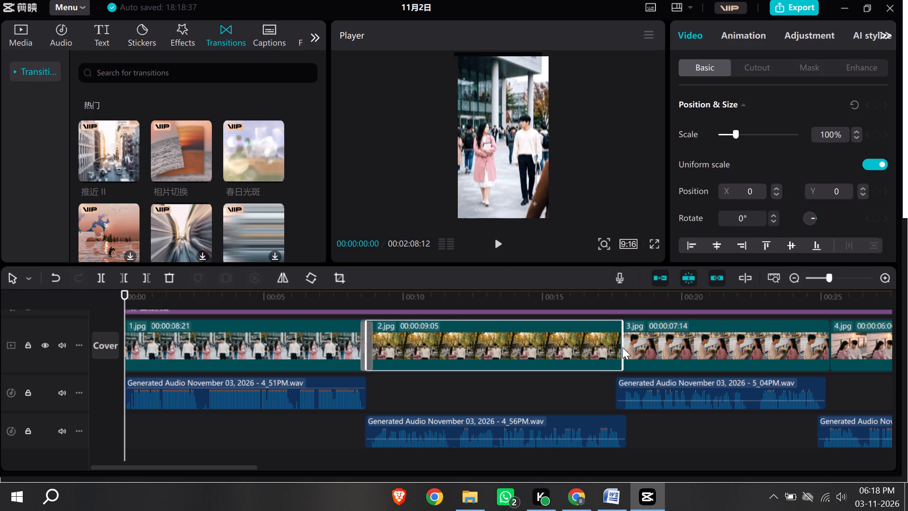
left_click(625, 345)
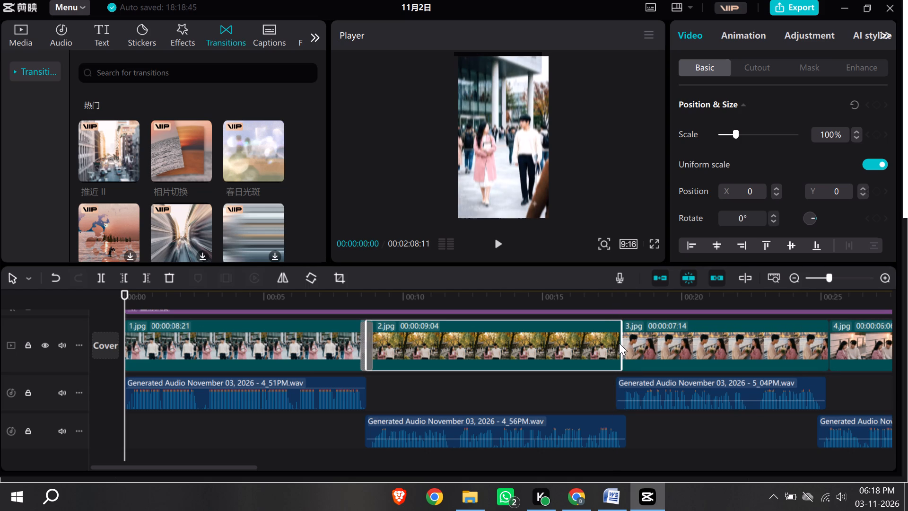
left_click(619, 343)
left_click(629, 340)
left_click(653, 341)
left_click(618, 351)
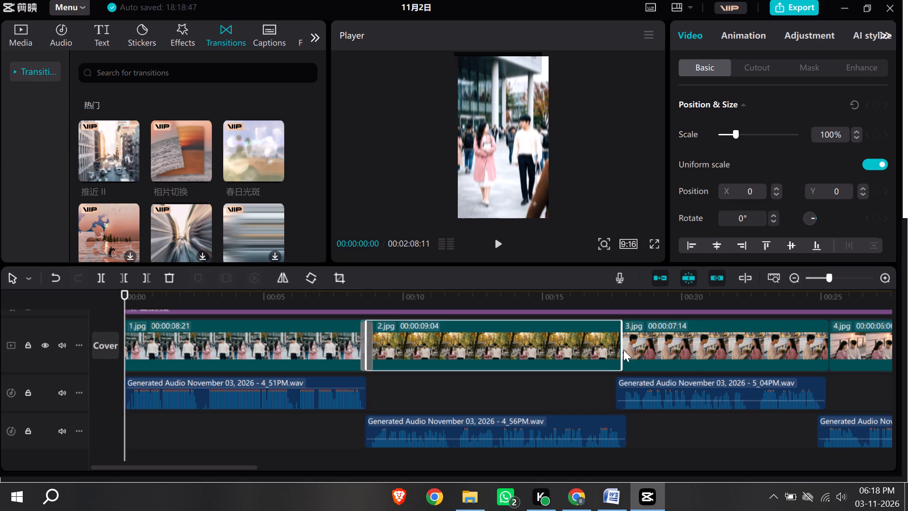
double_click(623, 350)
left_click(621, 344)
triple_click(619, 335)
left_click(619, 335)
Select the 2.jpg and 3.jpg scenes together and preview the 春日光斑 transition again.
left_click(792, 281)
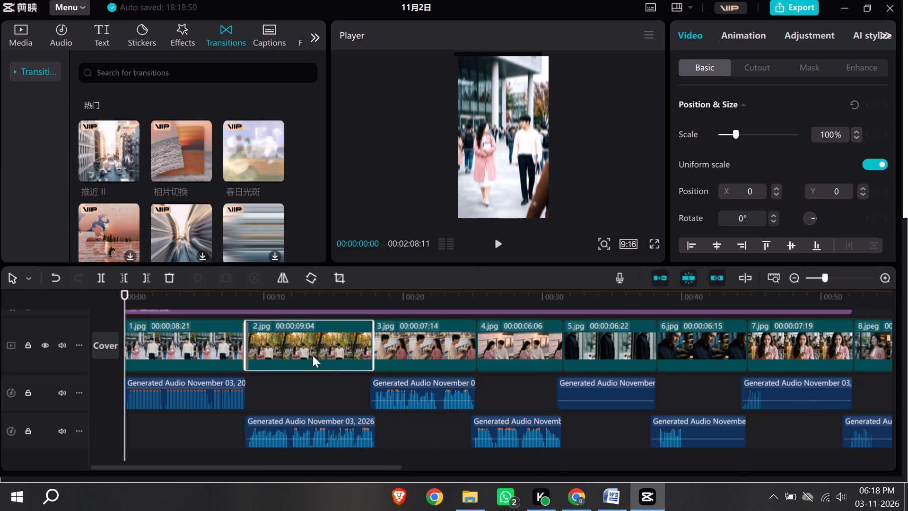
left_click(394, 344)
left_click(323, 352)
left_click(411, 342, "ctrl")
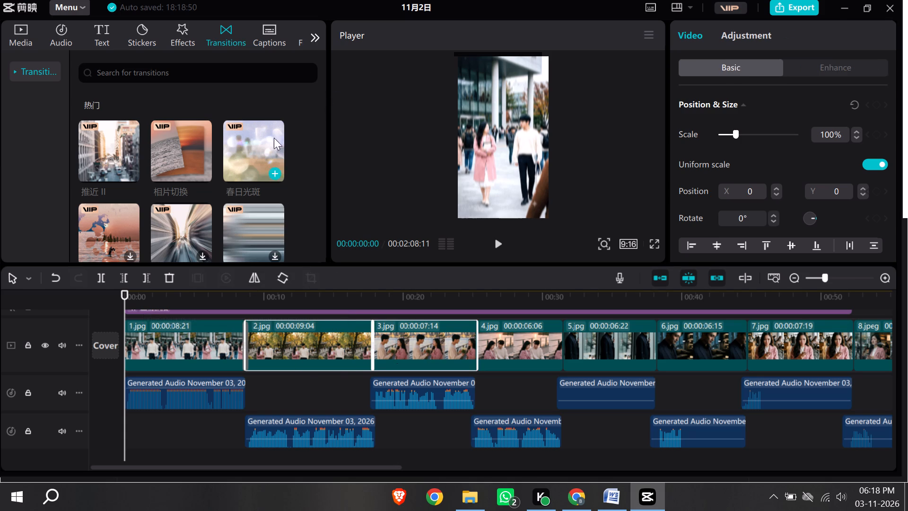
left_click(236, 151)
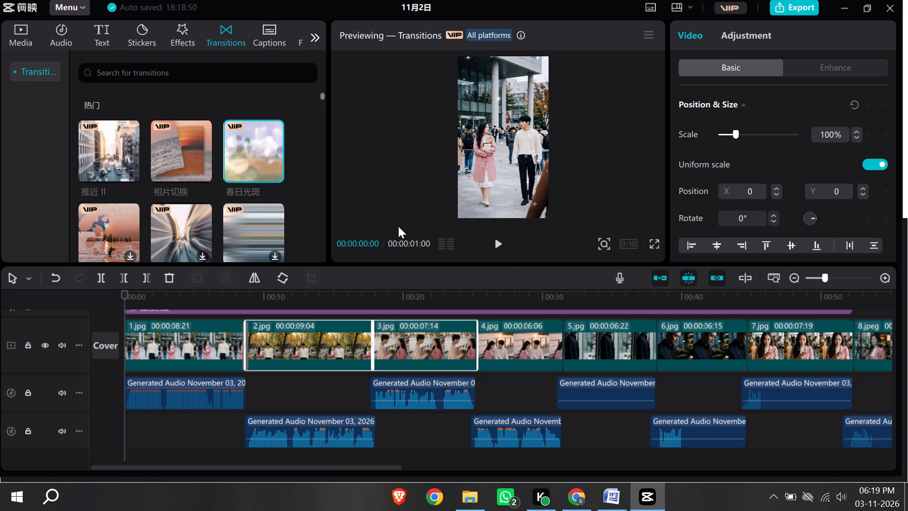
left_click(514, 351)
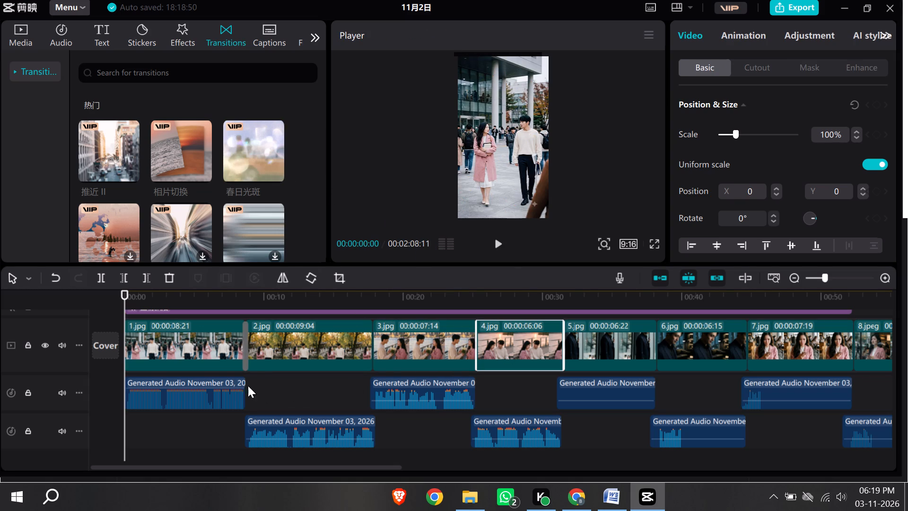
Select the 春日光斑 transition between the 1.jpg and 2.jpg scenes, with its duration at 0.4 s.
left_click(244, 352)
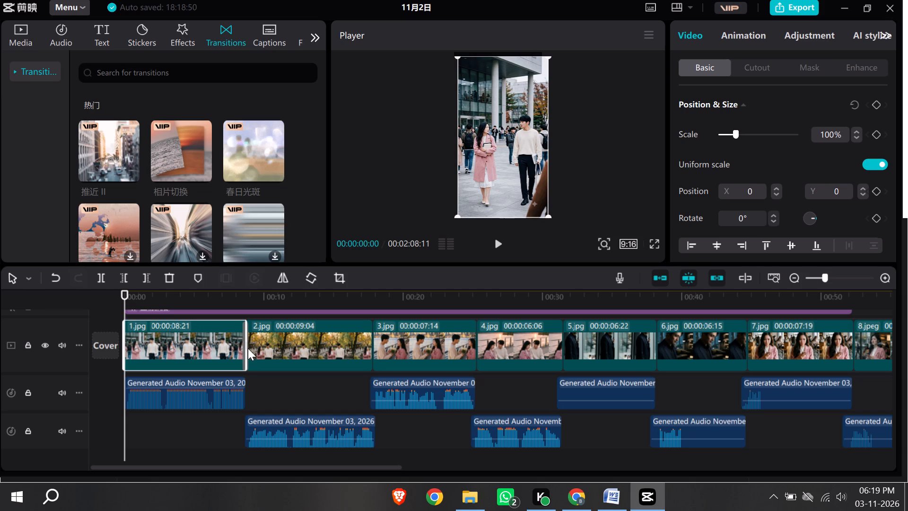
left_click(248, 348)
left_click(261, 350)
left_click(250, 347)
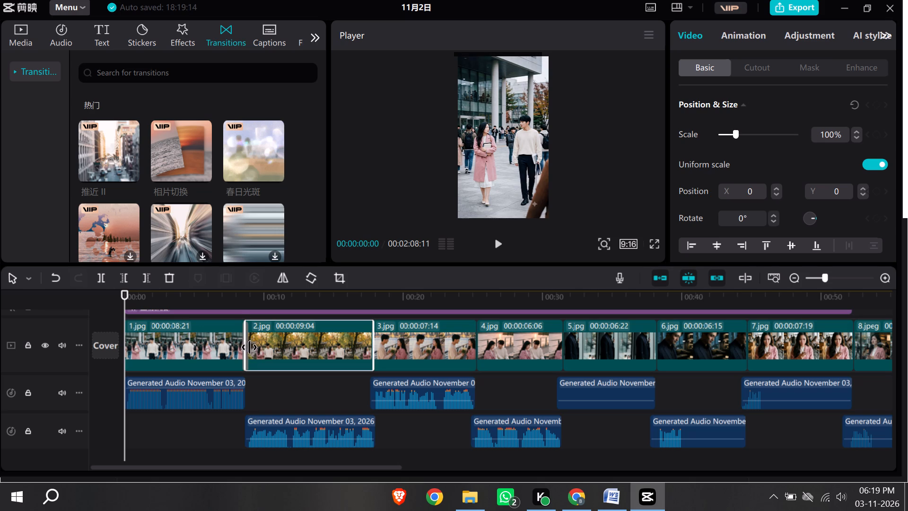
left_click(246, 346)
double_click(244, 344)
left_click(244, 344)
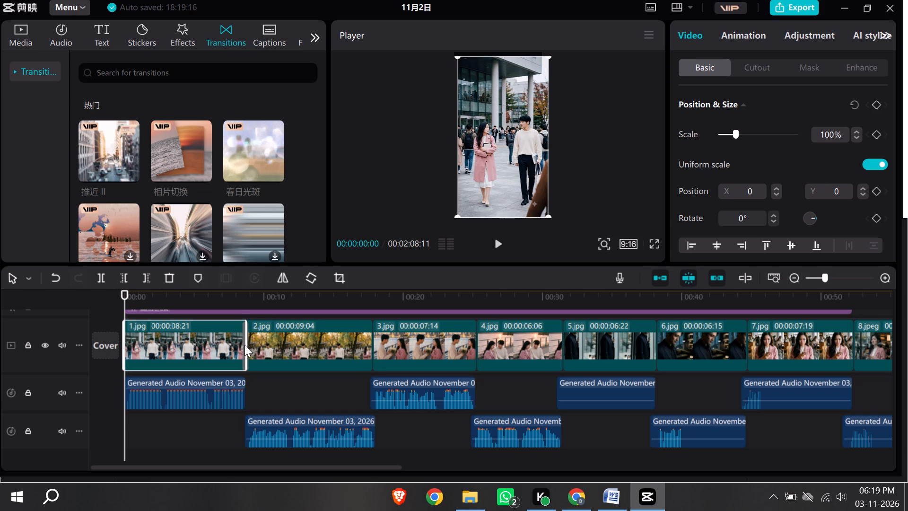
left_click(886, 276)
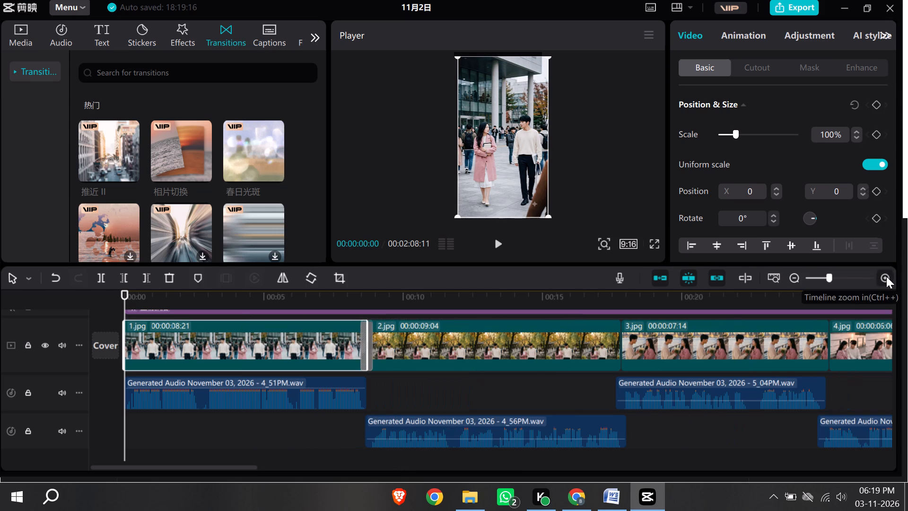
left_click(372, 357)
left_click(372, 347)
left_click(355, 341)
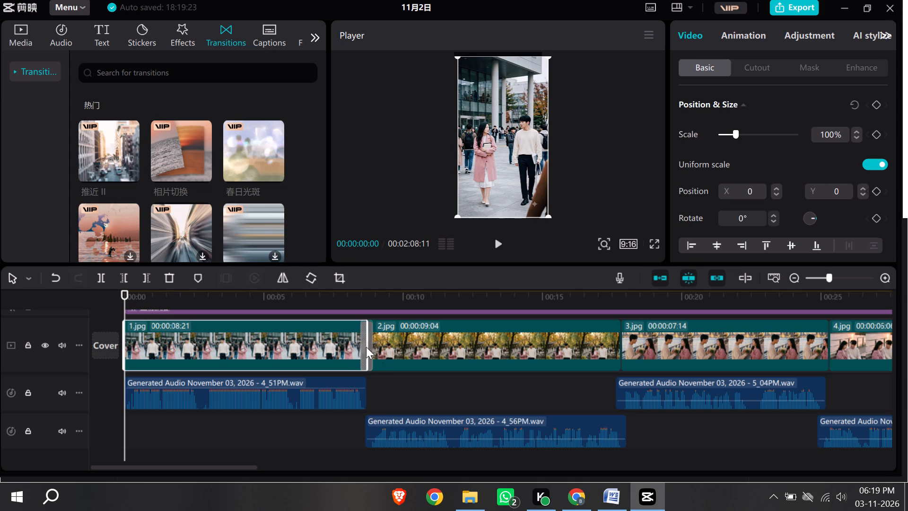
left_click(303, 393)
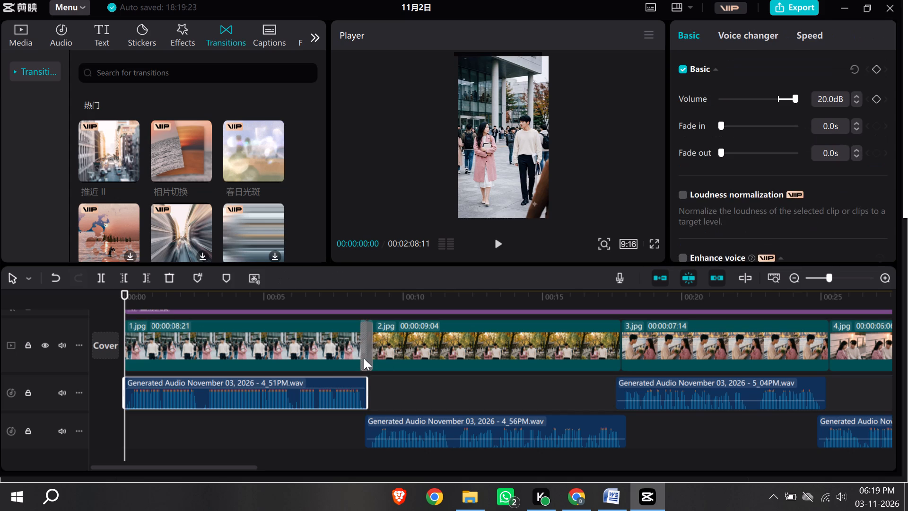
left_click(363, 358)
left_click(362, 357)
left_click(367, 356)
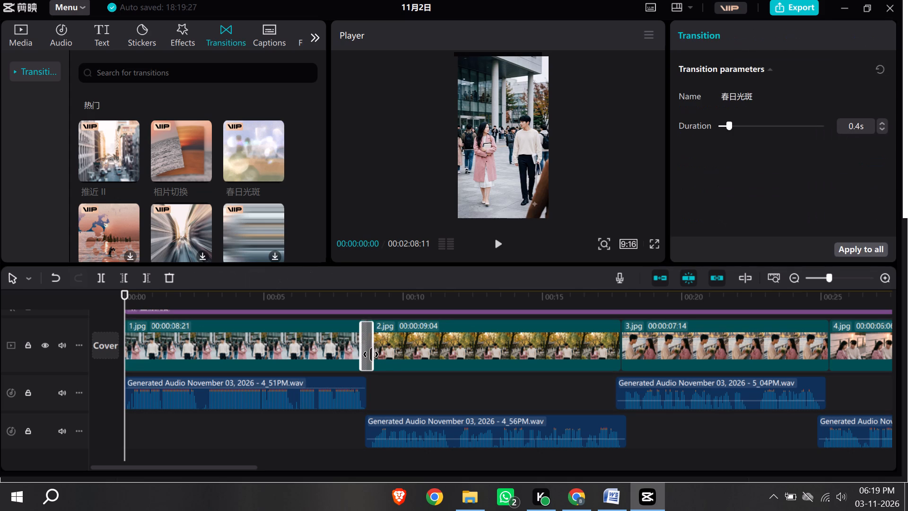
Apply the selected 春日光斑 transition to all scene changes in the video.
right_click(371, 354)
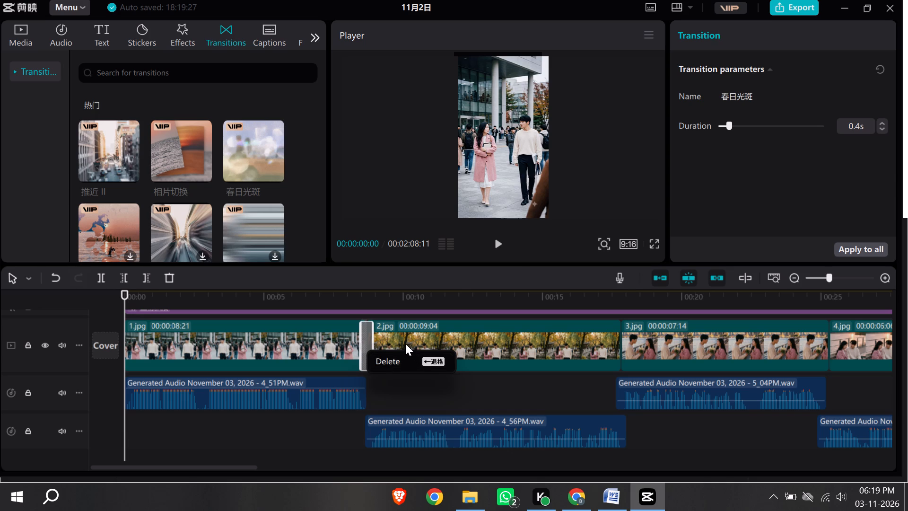
left_click(859, 248)
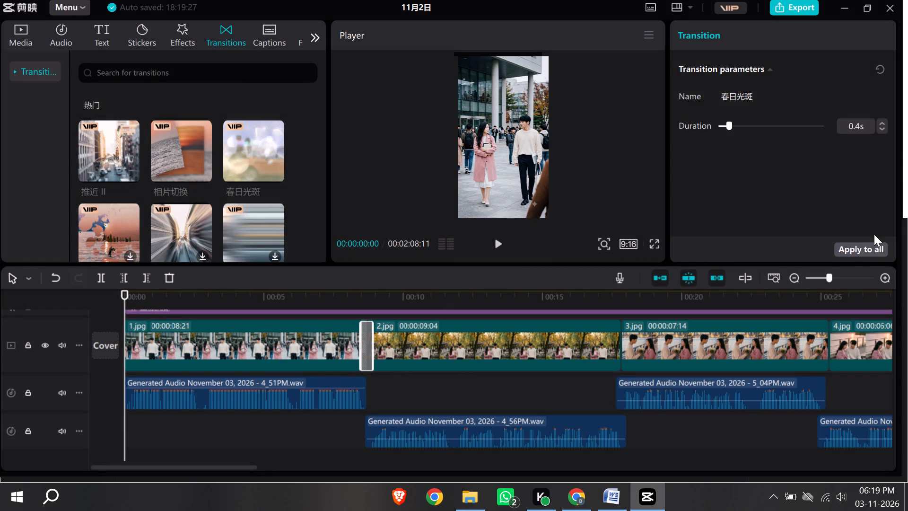
left_click(869, 249)
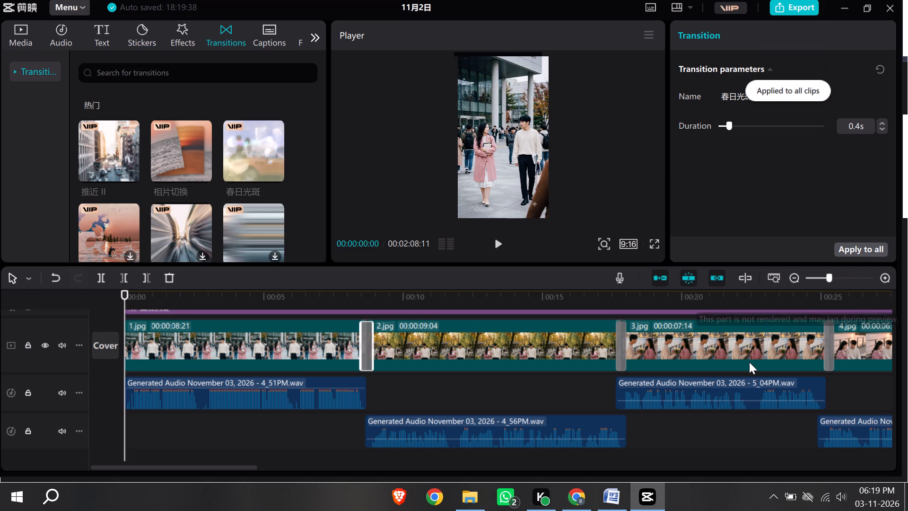
Play the video from the beginning to check the transitions between the scenes.
left_click(498, 245)
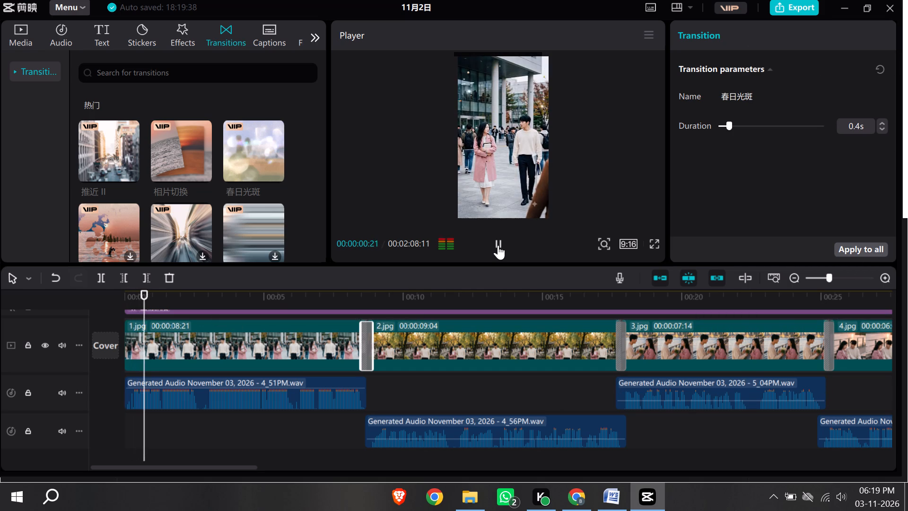
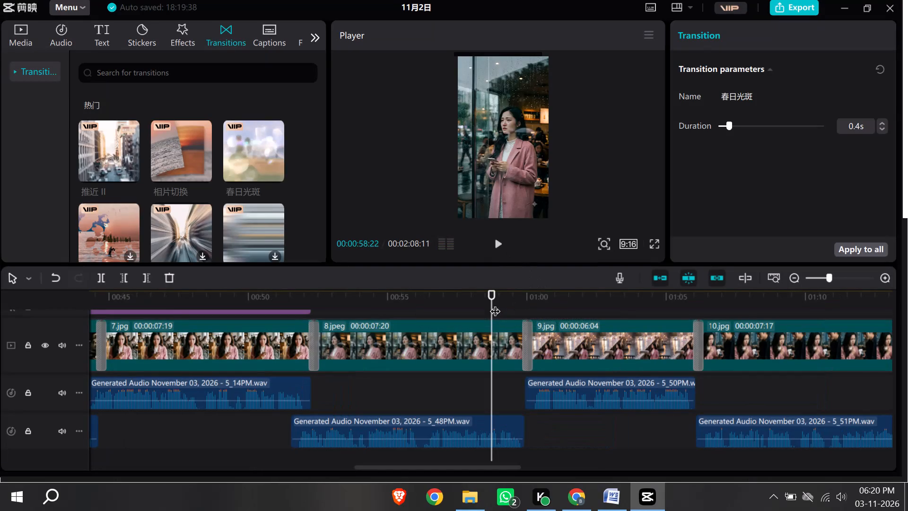
Extend the 震动屏闪 effect from the end of the 7.jpg scene to the end of the 18.jpg scene.
left_click_drag(491, 296, 375, 310)
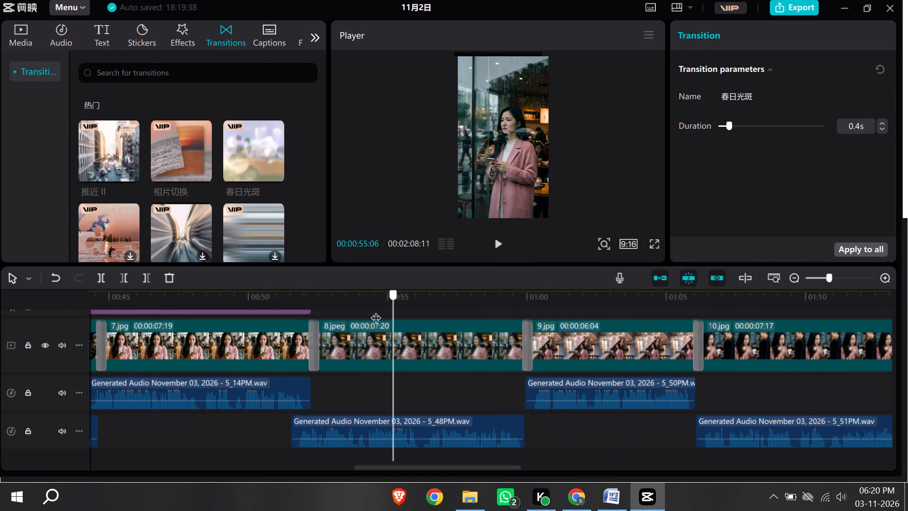
left_click_drag(375, 310, 263, 331)
scroll(373, 367, "up", 4)
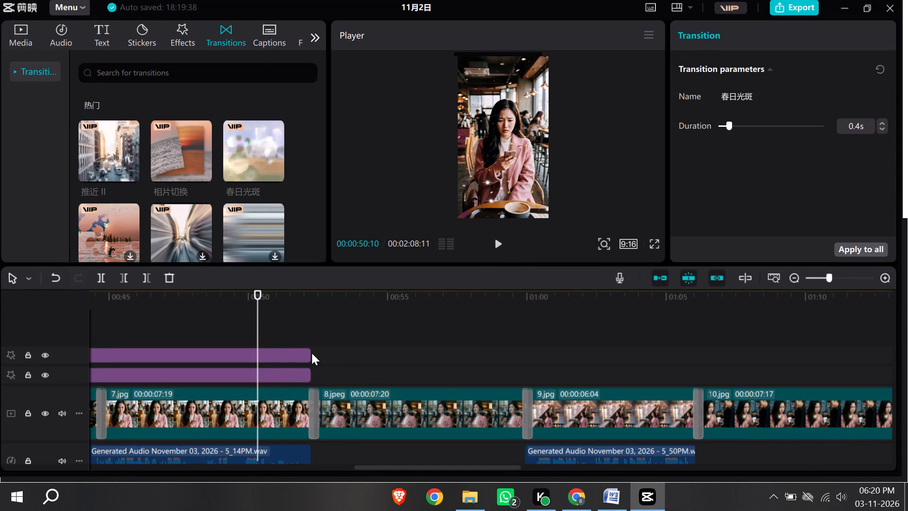
left_click(291, 357)
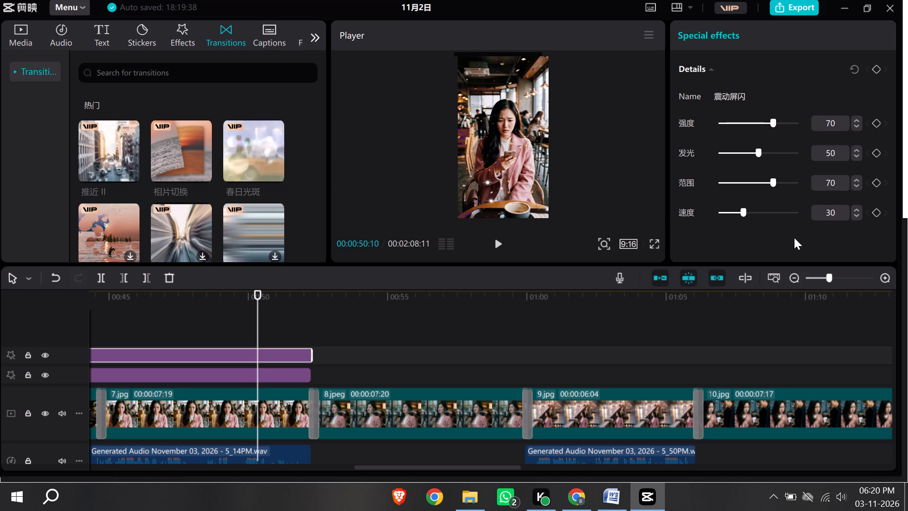
scroll(811, 237, "down", 5)
scroll(820, 219, "up", 6)
scroll(822, 212, "down", 4)
scroll(830, 170, "down", 3)
left_click_drag(312, 358, 389, 350)
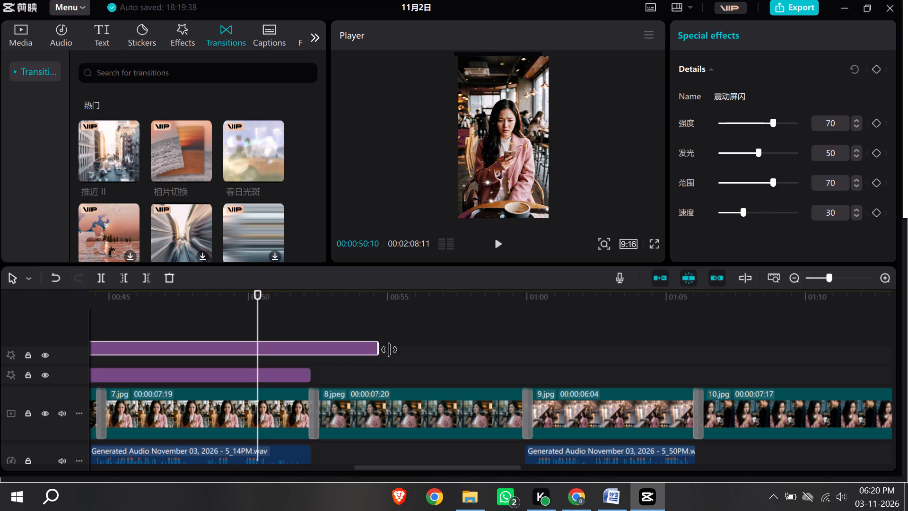
left_click_drag(389, 350, 443, 361)
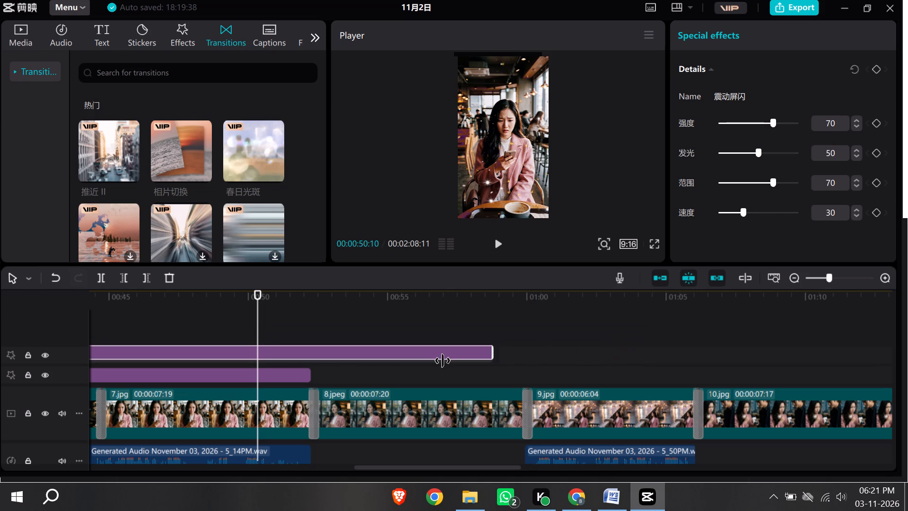
left_click_drag(443, 361, 311, 361)
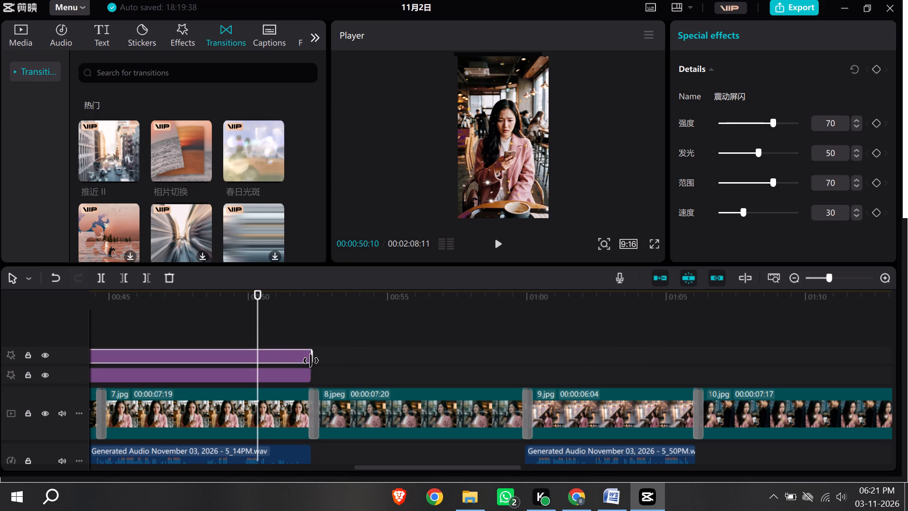
left_click_drag(311, 361, 306, 359)
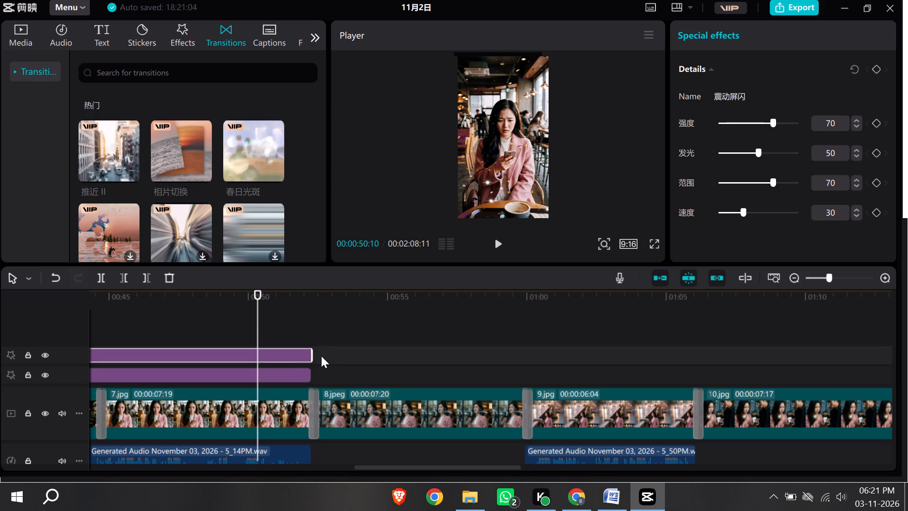
left_click_drag(318, 361, 332, 364)
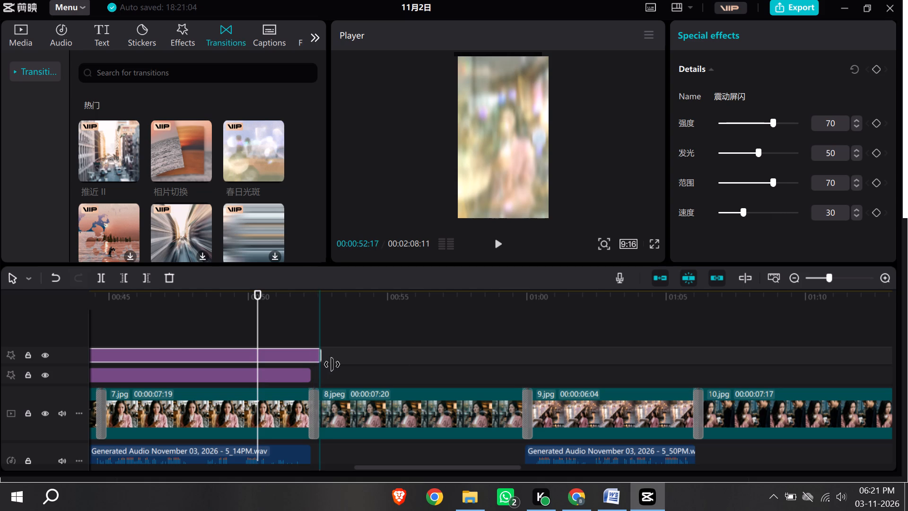
left_click_drag(332, 364, 907, 354)
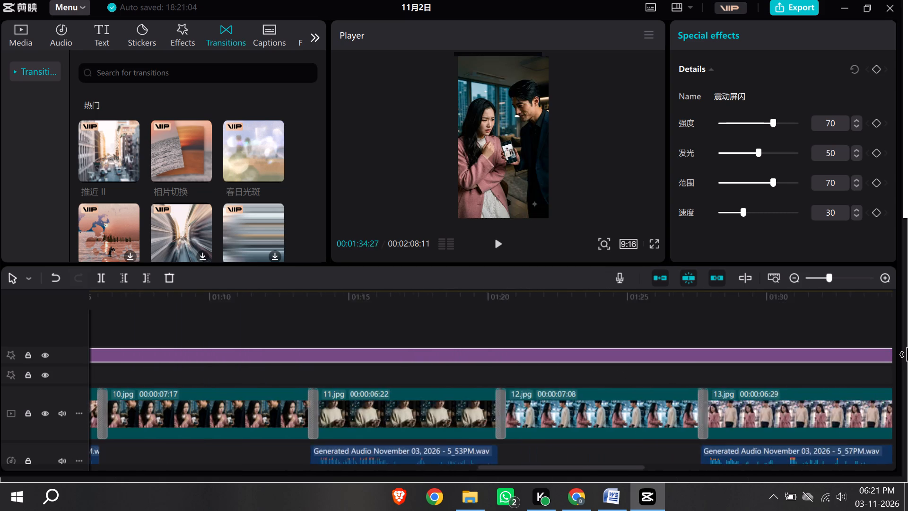
left_click_drag(907, 354, 808, 366)
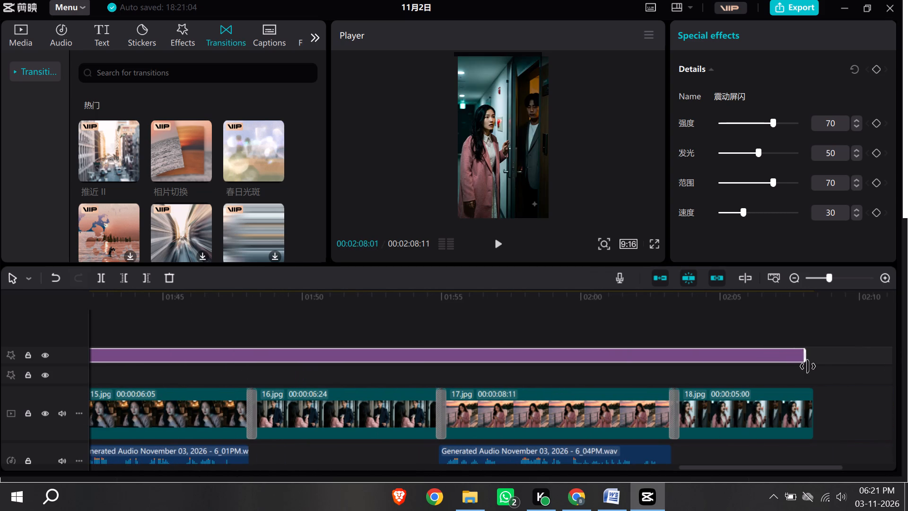
left_click_drag(808, 366, 819, 368)
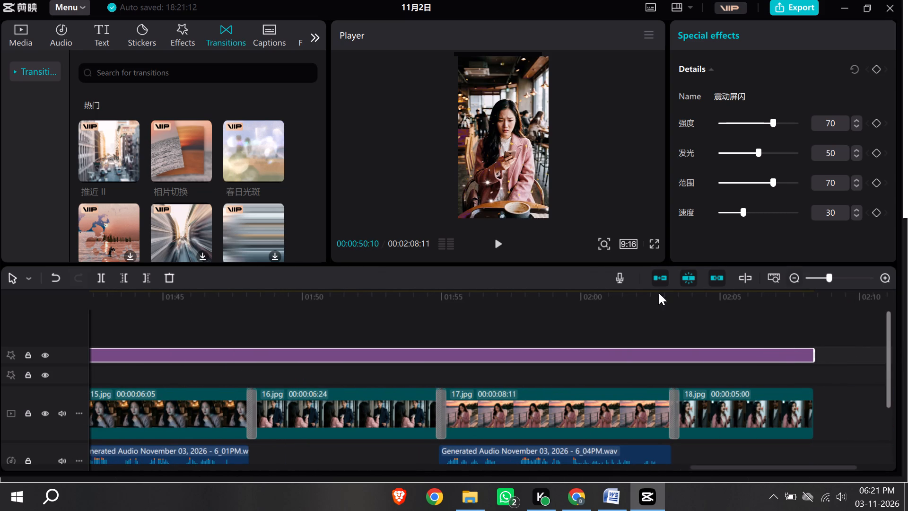
Extend the 金粉飘落 effect from the end of the 7.jpg scene to the end of the video.
left_click(306, 295)
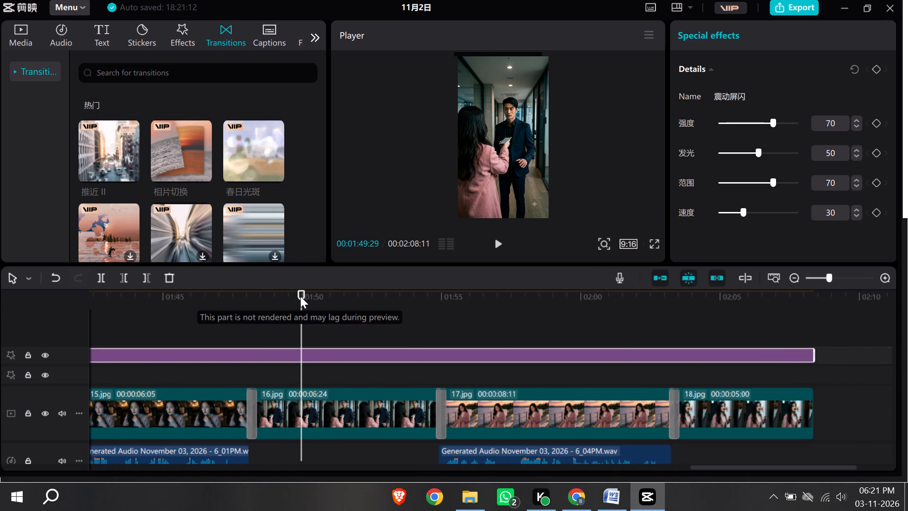
left_click_drag(302, 306, 177, 313)
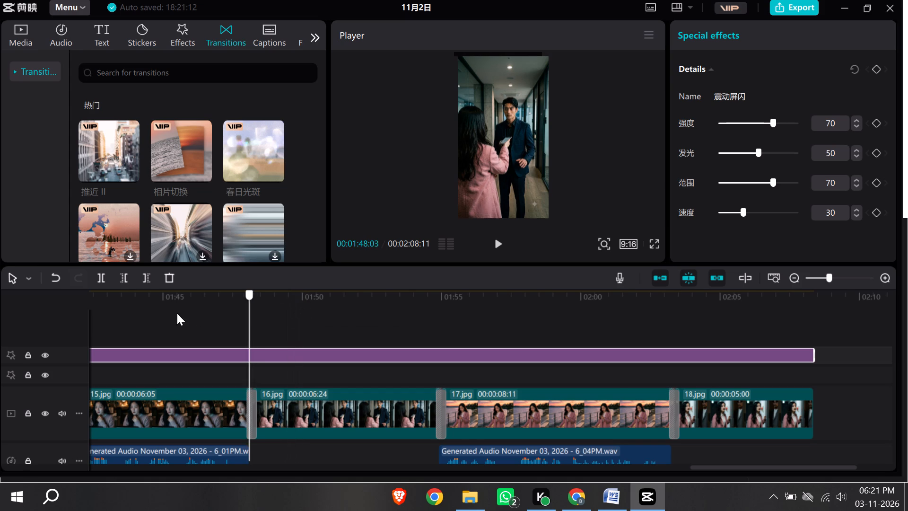
left_click_drag(177, 313, 143, 321)
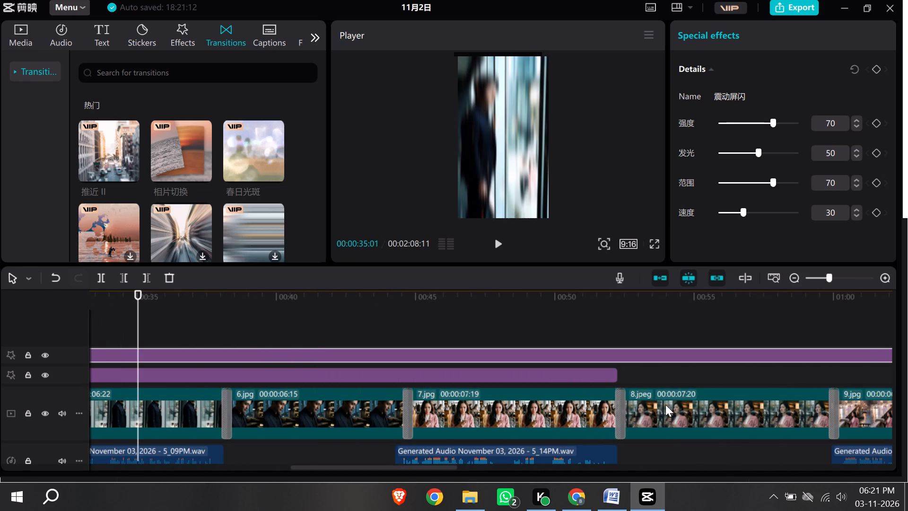
left_click(605, 375)
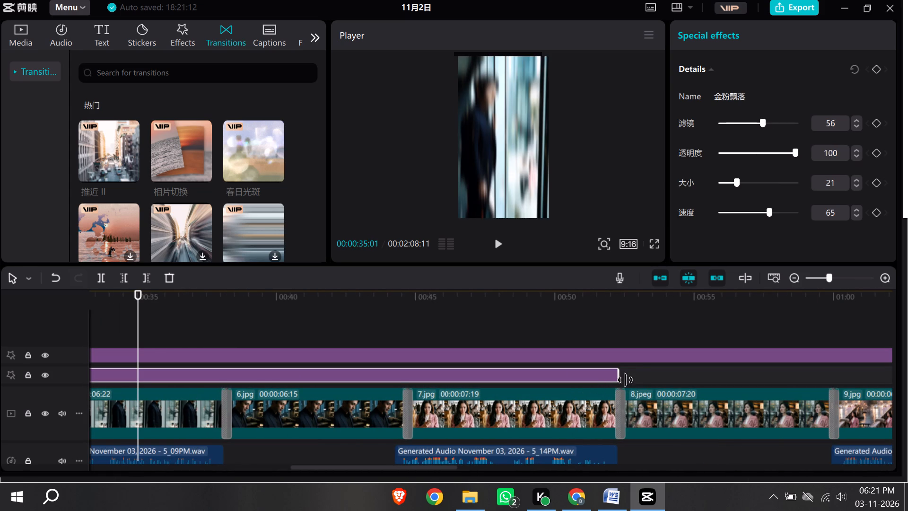
left_click_drag(624, 380, 898, 379)
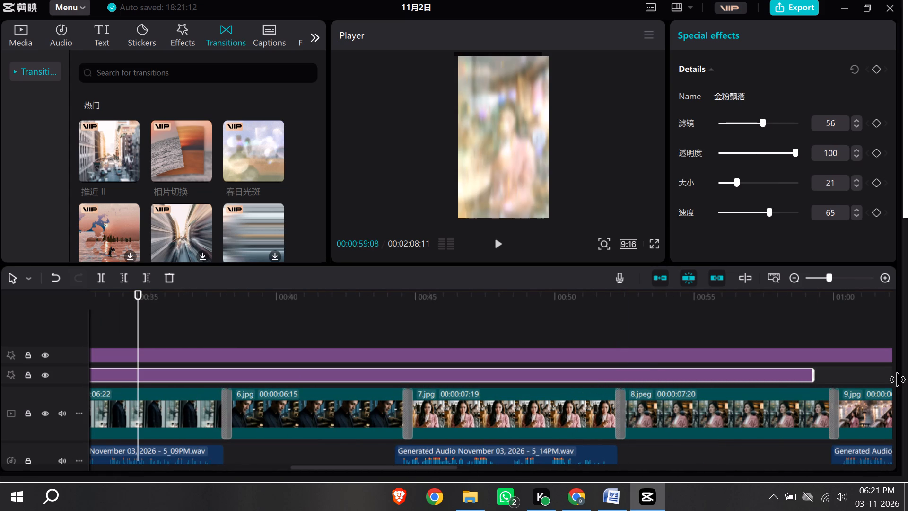
left_click_drag(898, 379, 778, 386)
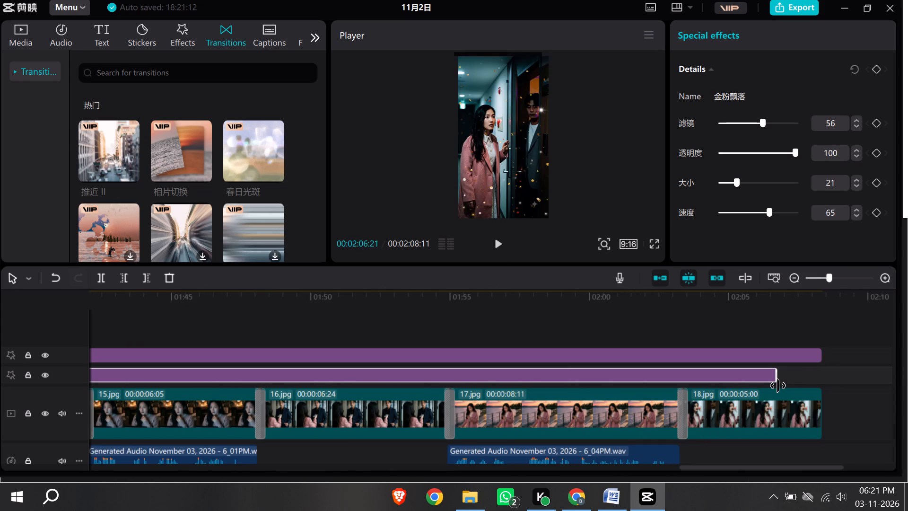
left_click_drag(778, 386, 819, 386)
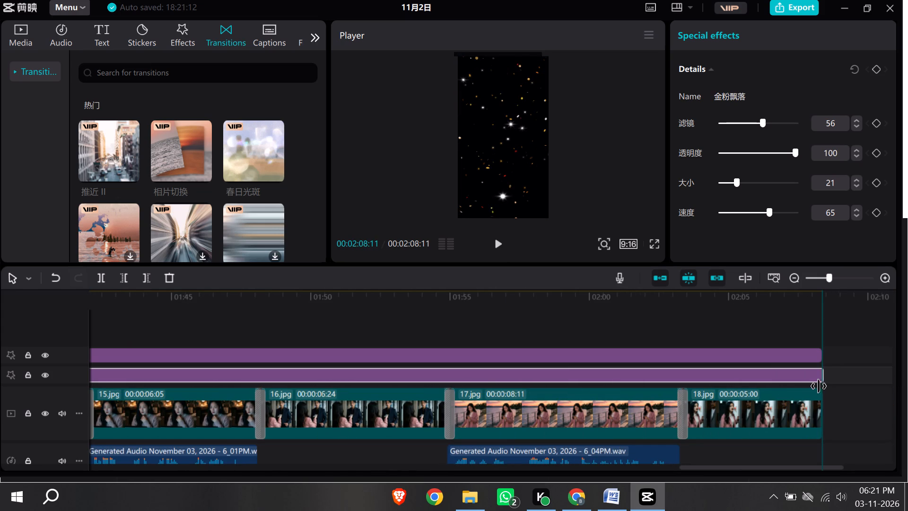
left_click_drag(819, 386, 821, 386)
Scrub from the 18.jpg scene back to the start of the video with the 震动屏闪 effect selected.
left_click(810, 357)
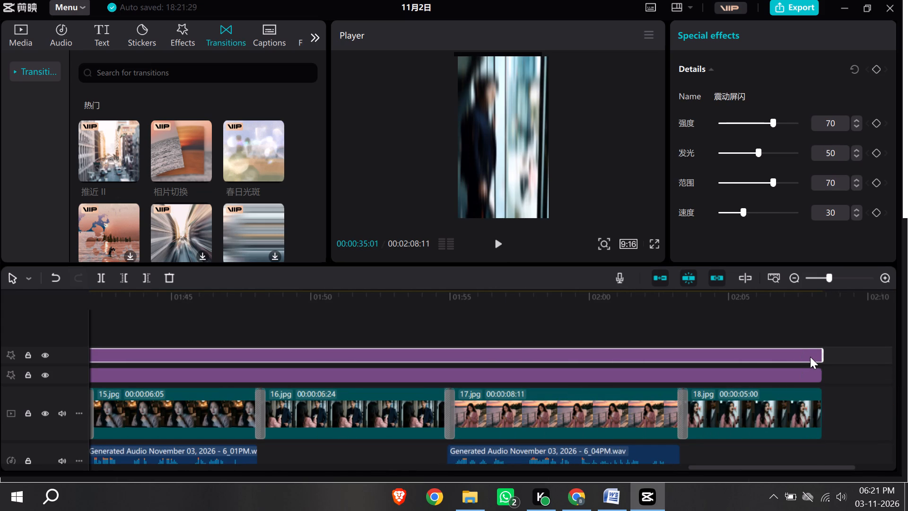
left_click(755, 303)
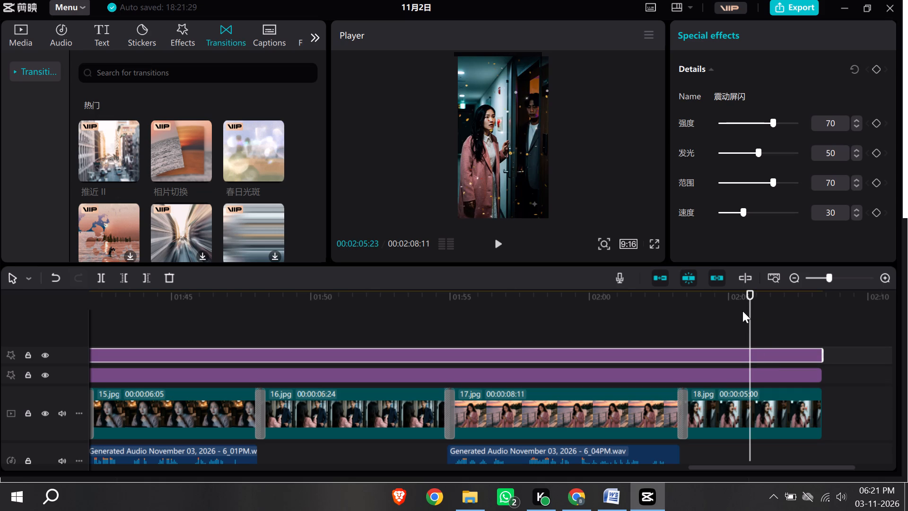
left_click_drag(752, 317, 56, 352)
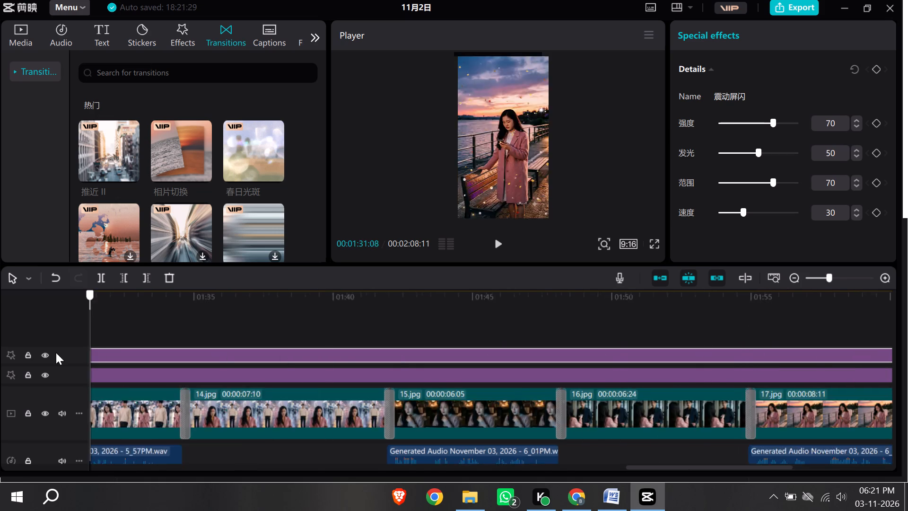
left_click_drag(56, 352, 45, 359)
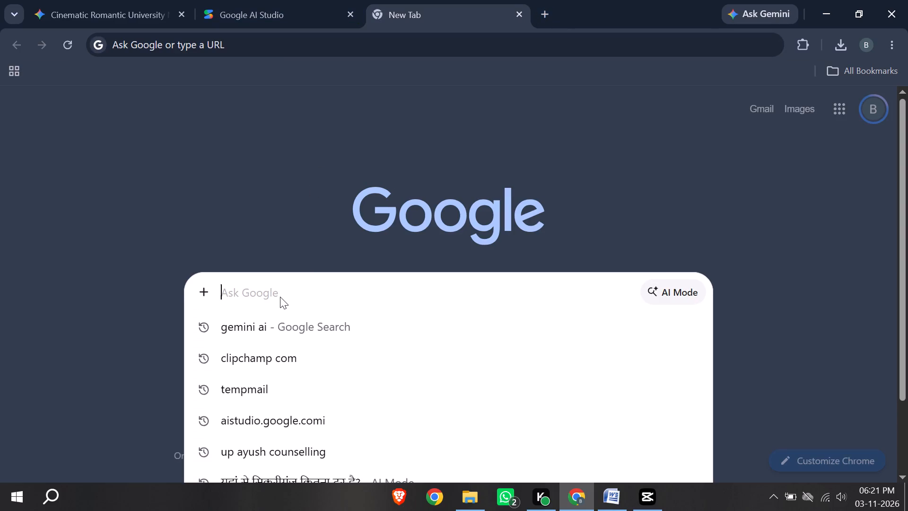
type("copy")
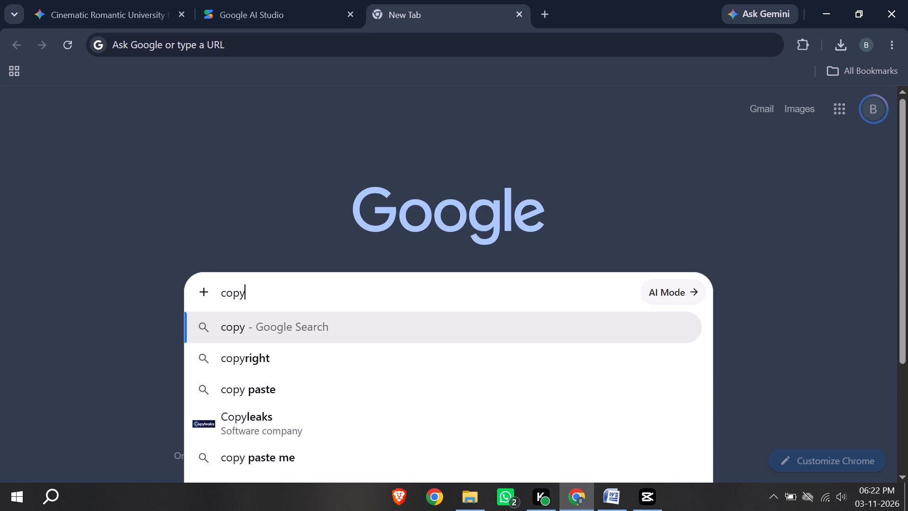
type("right")
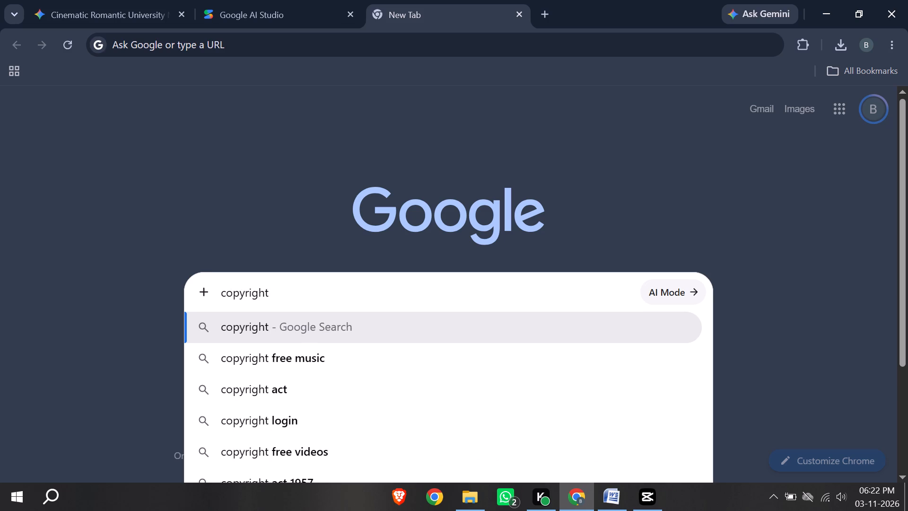
key("space")
type("free")
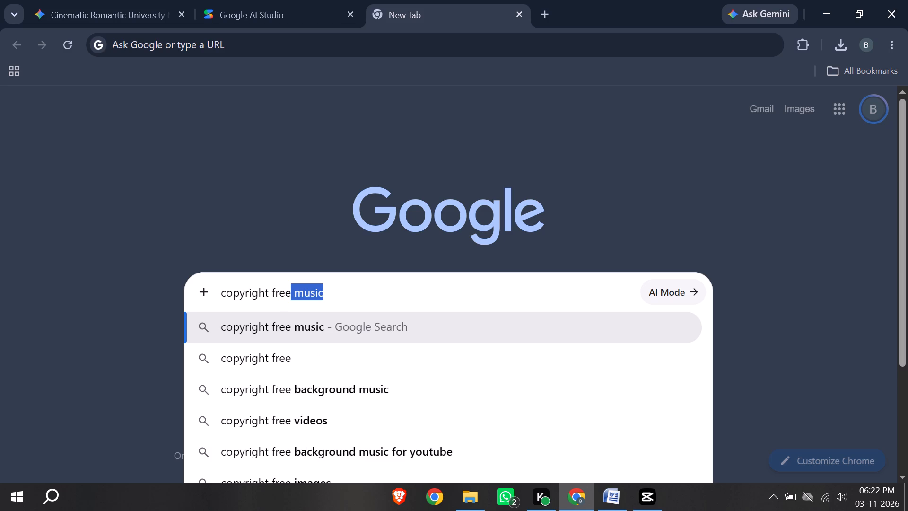
key("space")
type("bac")
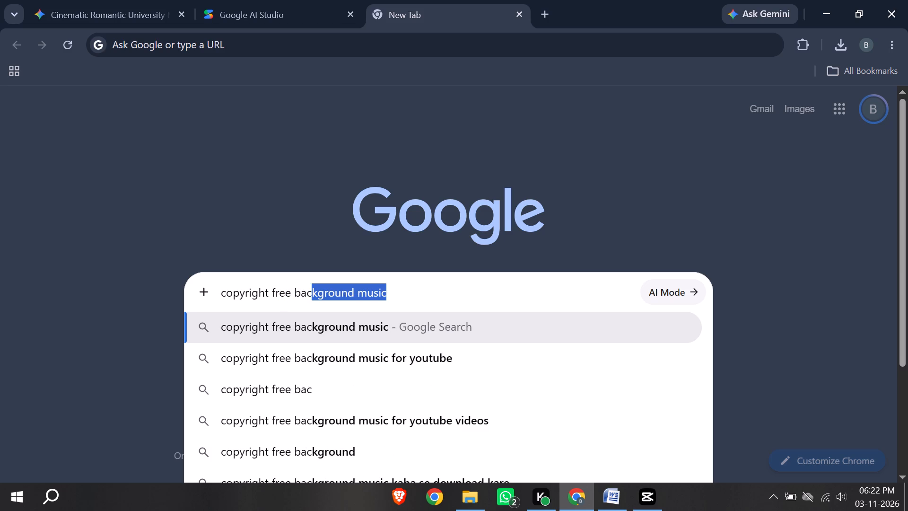
type("kgroun")
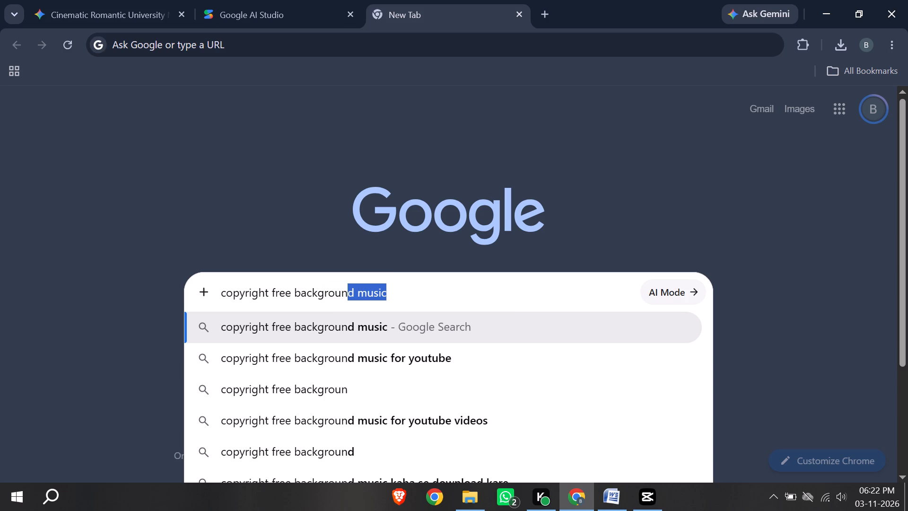
type("d")
key("space")
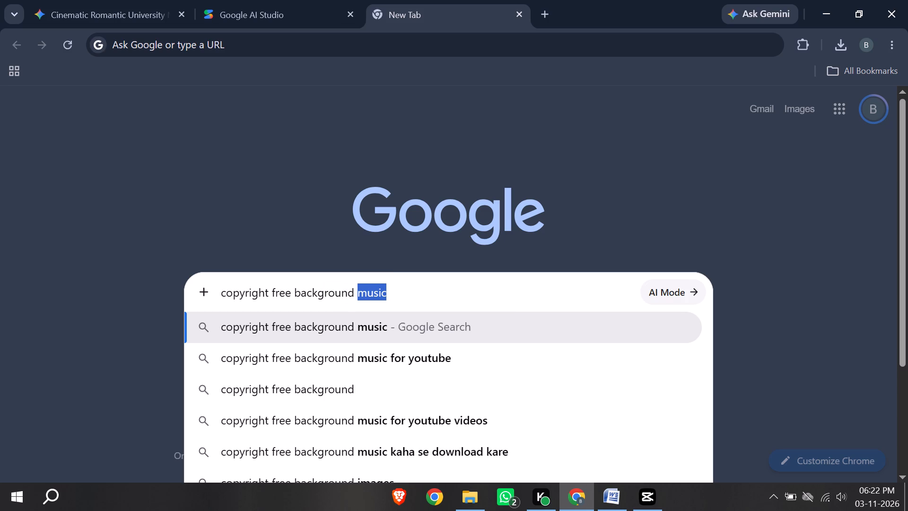
type("music")
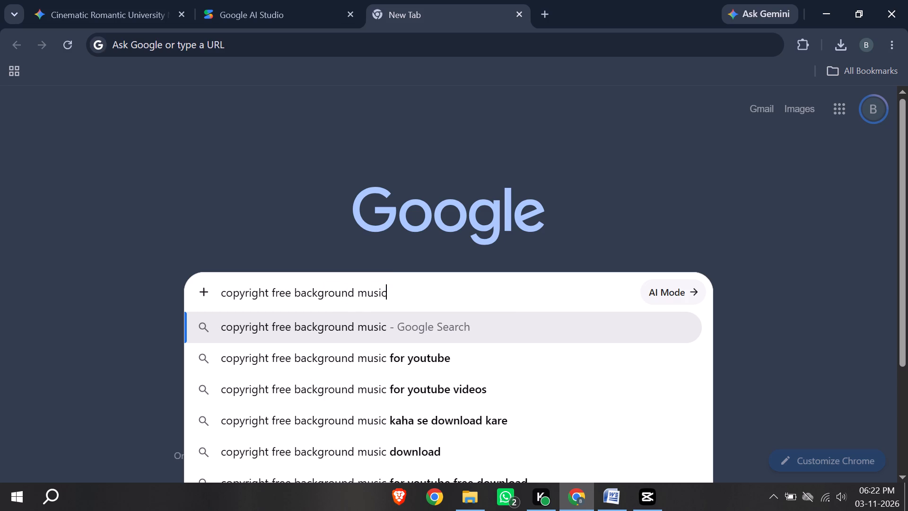
key("space")
key("Return")
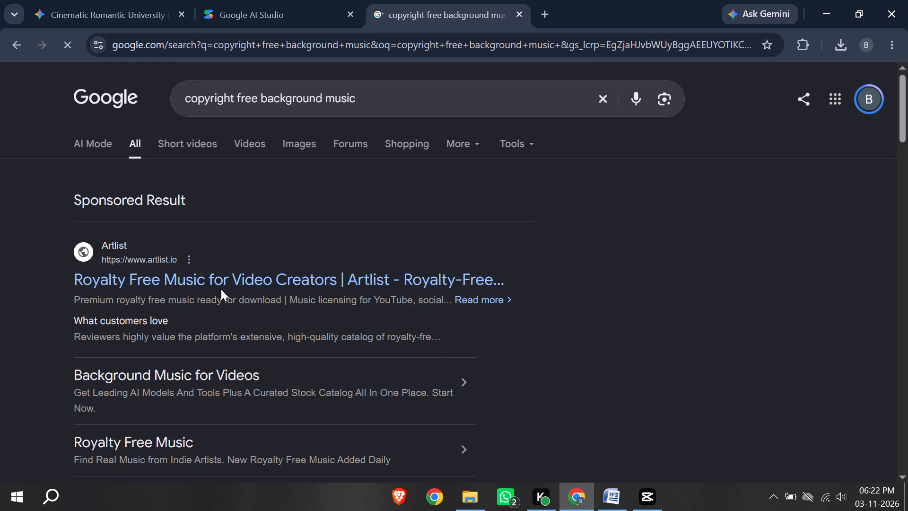
Look through the search results and open Artlist's sponsored Royalty Free Music for Video Creators page.
scroll(188, 289, "down", 1)
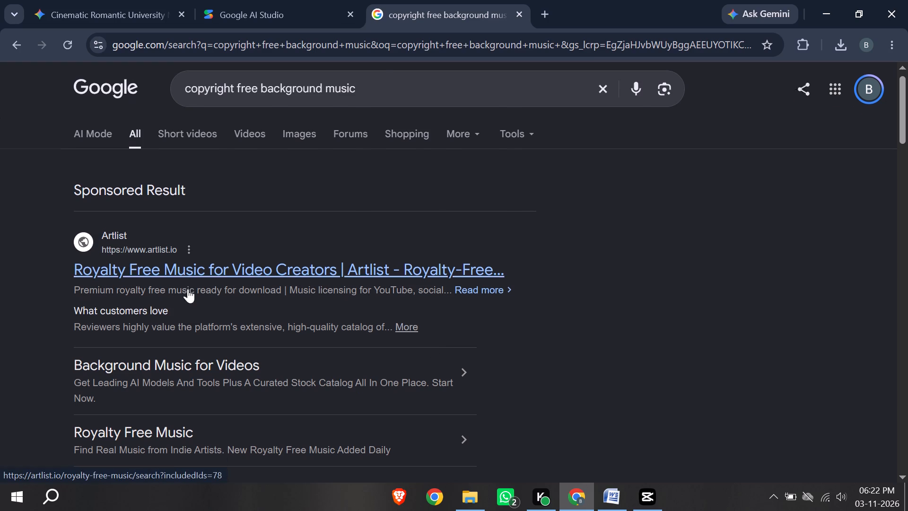
scroll(188, 289, "down", 6)
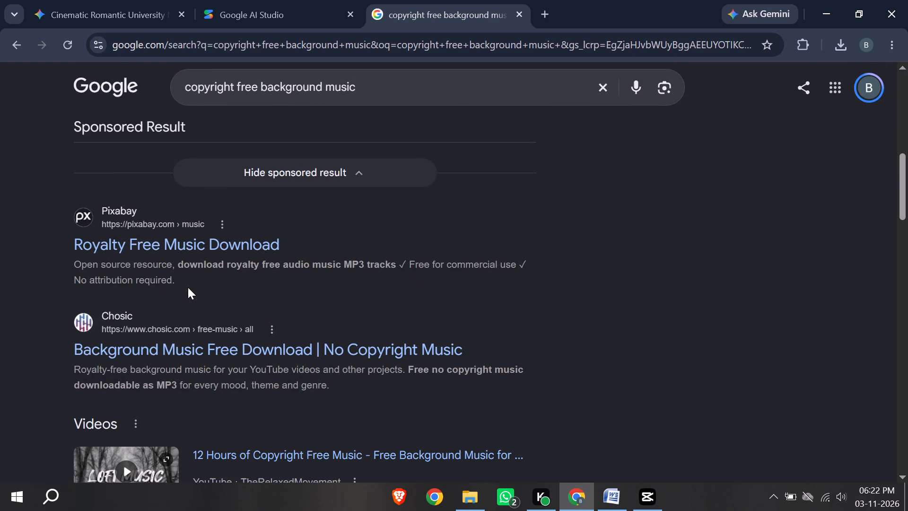
scroll(188, 287, "up", 1)
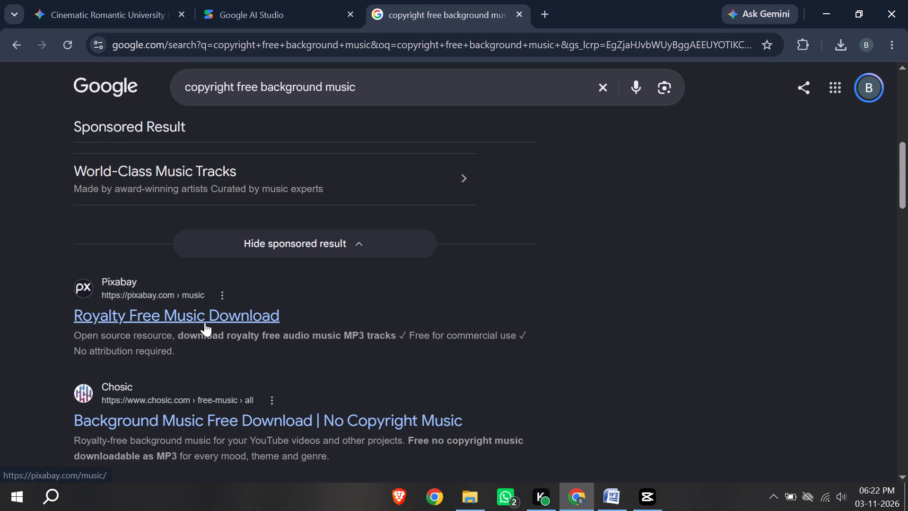
scroll(205, 322, "up", 7)
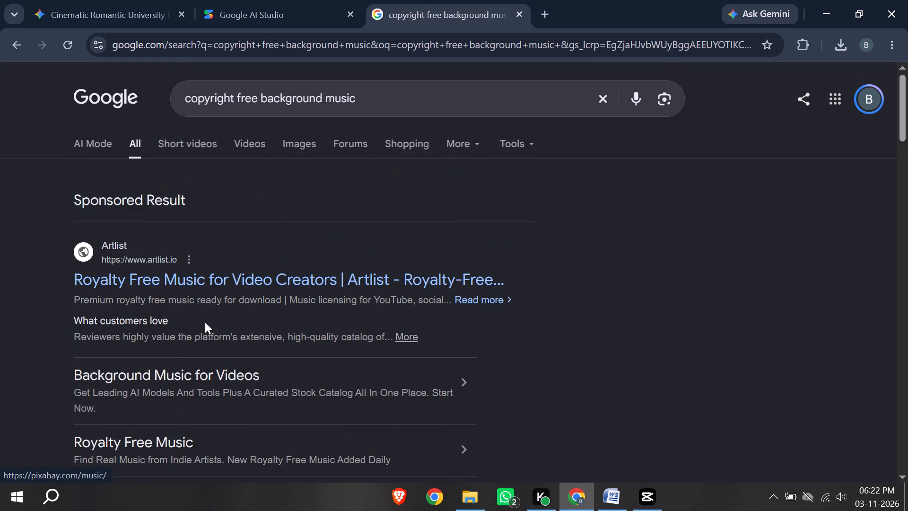
left_click(197, 283)
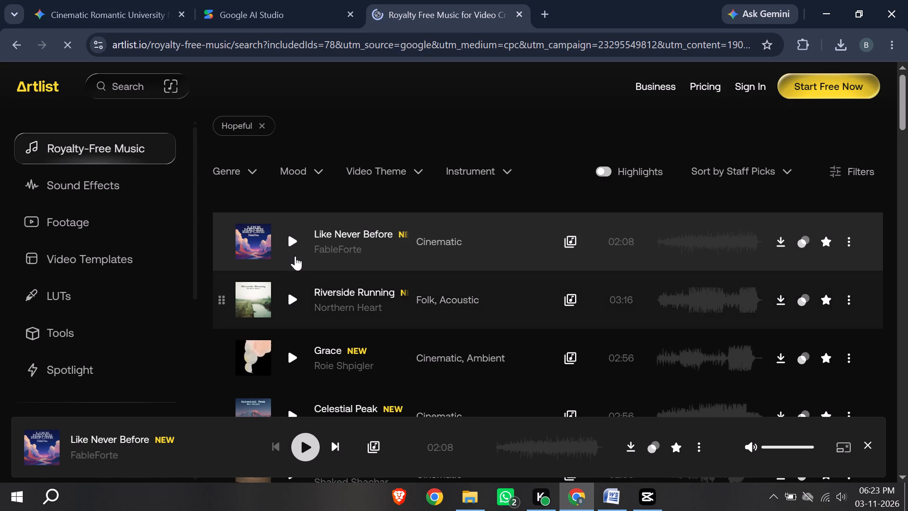
Preview the tracks Like Never Before, Riverside Running, Grace, Celestial Peak, Goodbye My Hero, Skylines, Clear Sky and Foundations in turn.
left_click(289, 243)
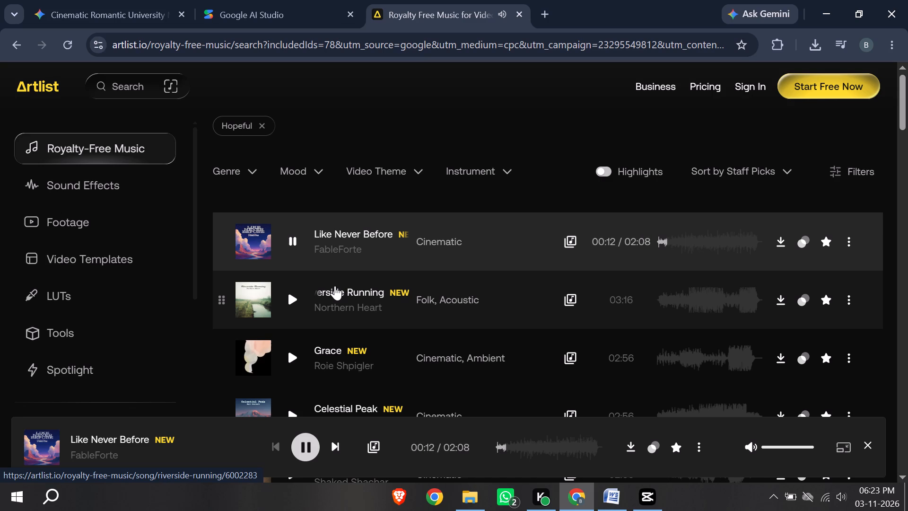
left_click(294, 300)
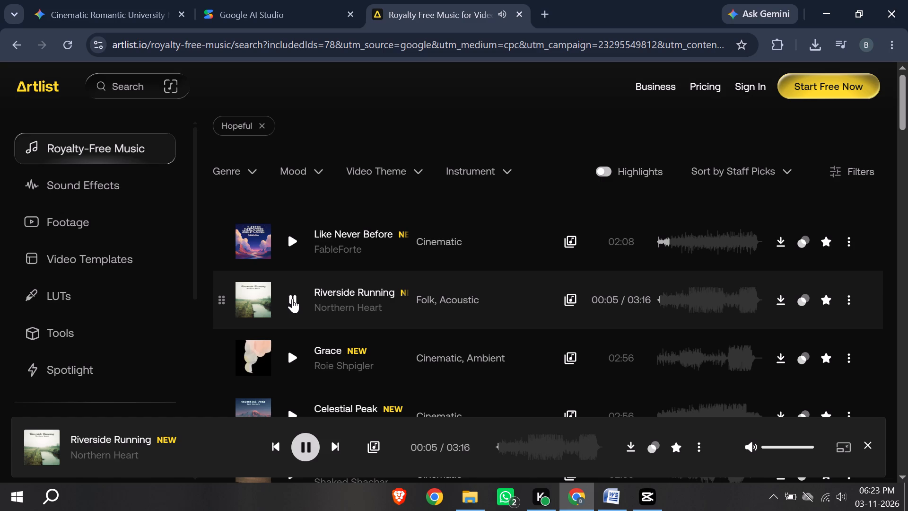
scroll(292, 299, "down", 1)
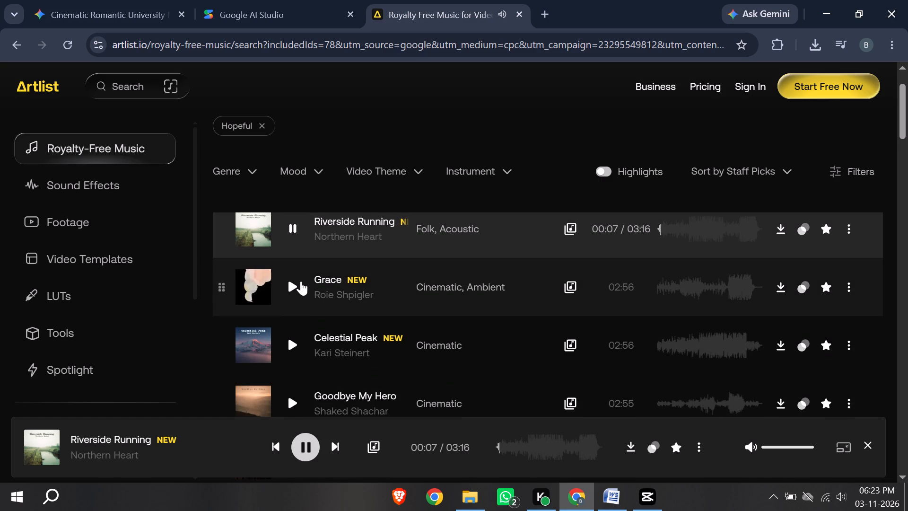
left_click(295, 286)
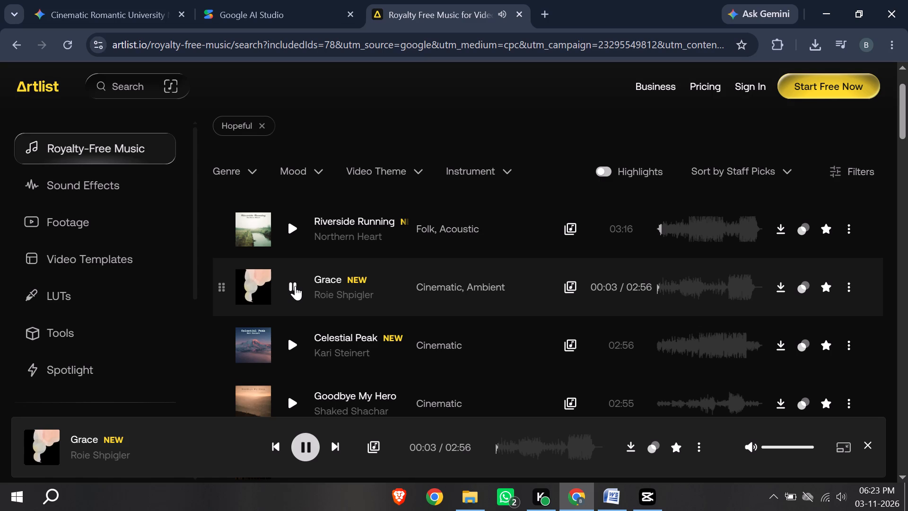
left_click(295, 344)
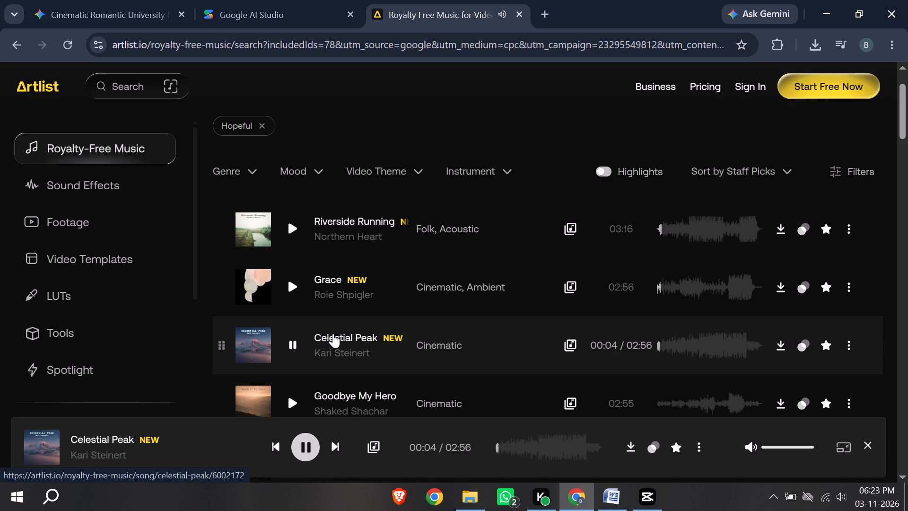
scroll(333, 334, "down", 1)
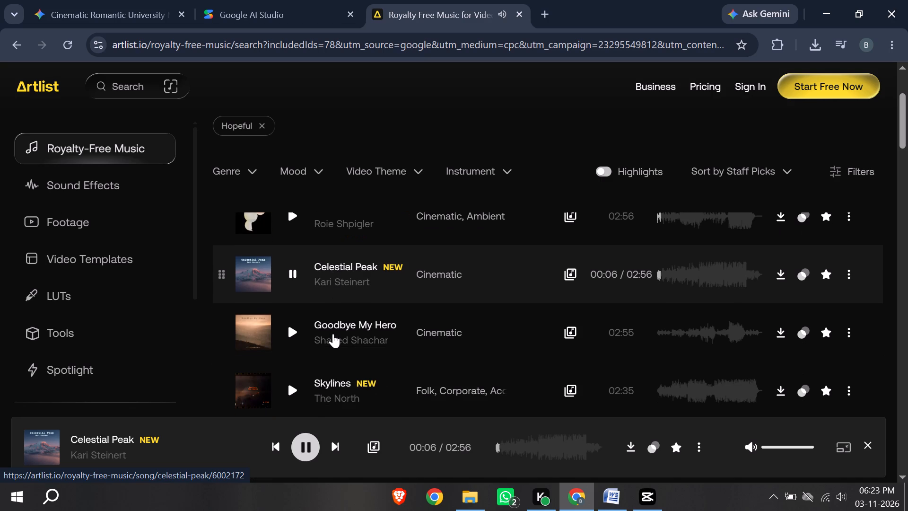
left_click(296, 331)
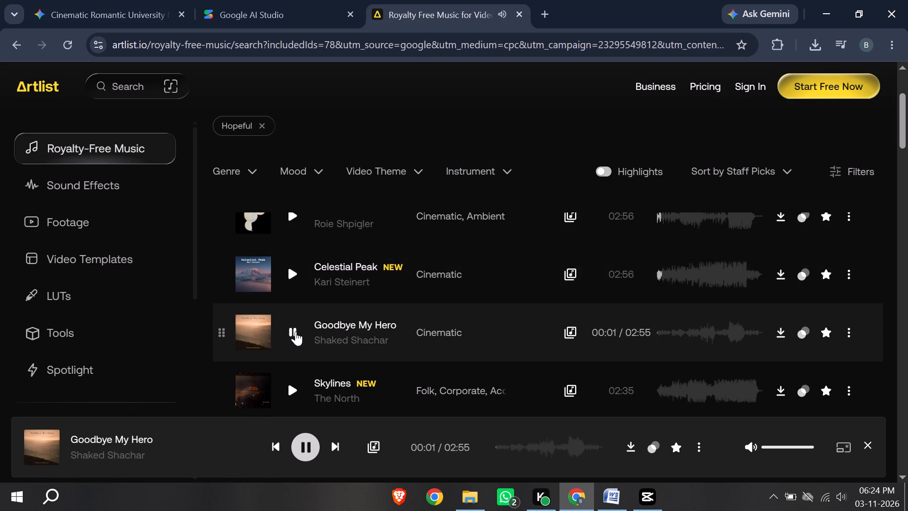
scroll(296, 331, "down", 2)
scroll(297, 325, "up", 1)
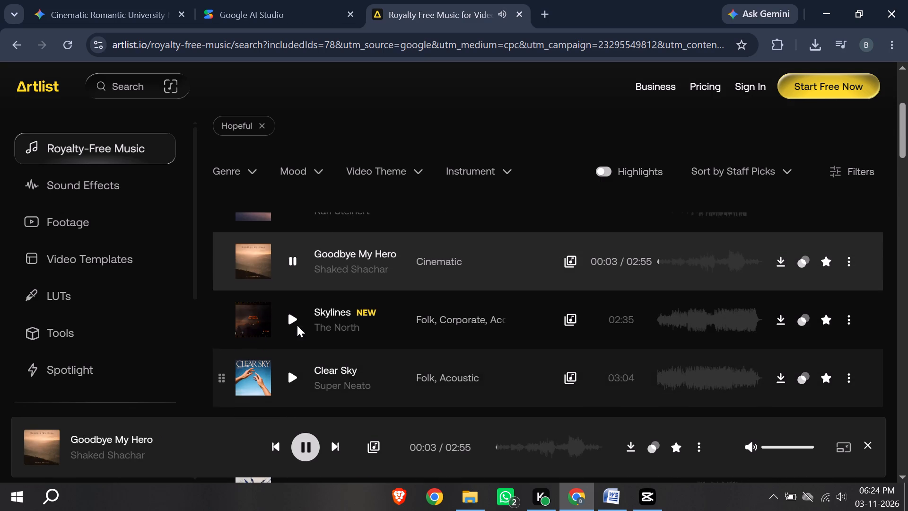
left_click(289, 323)
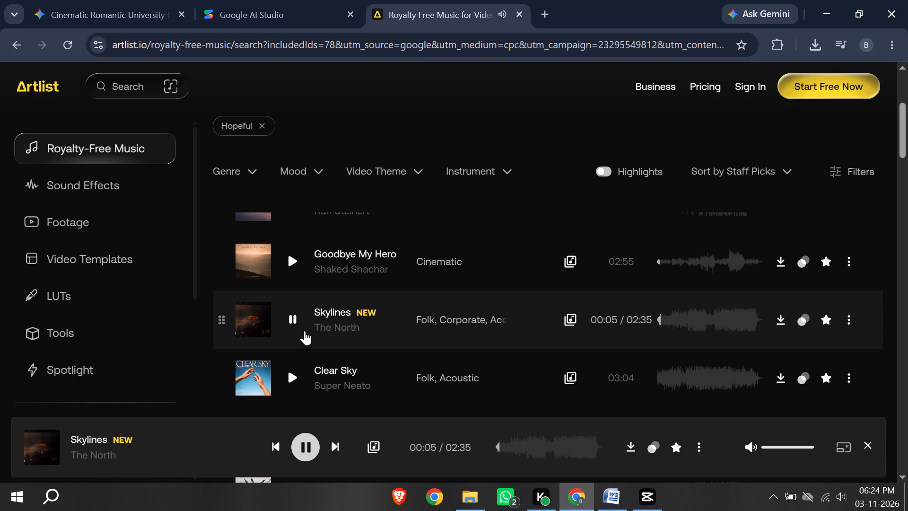
left_click(291, 380)
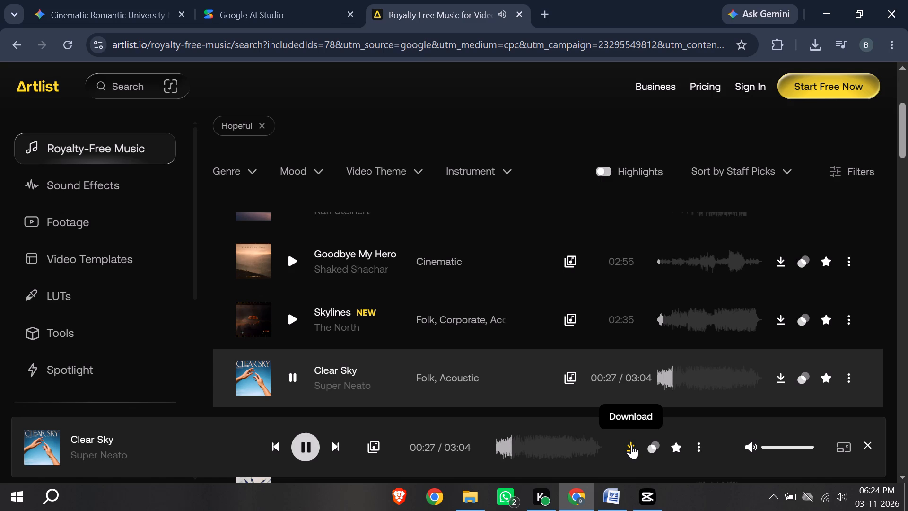
scroll(529, 351, "down", 2)
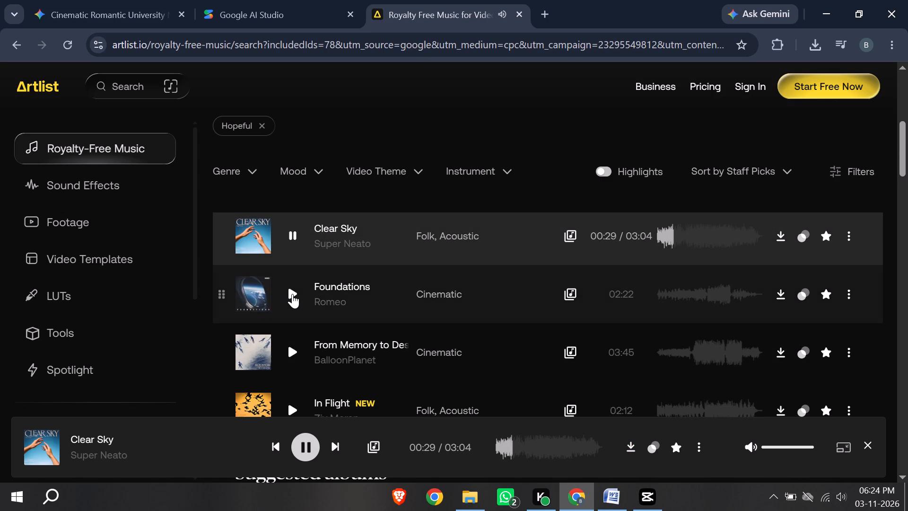
left_click(293, 294)
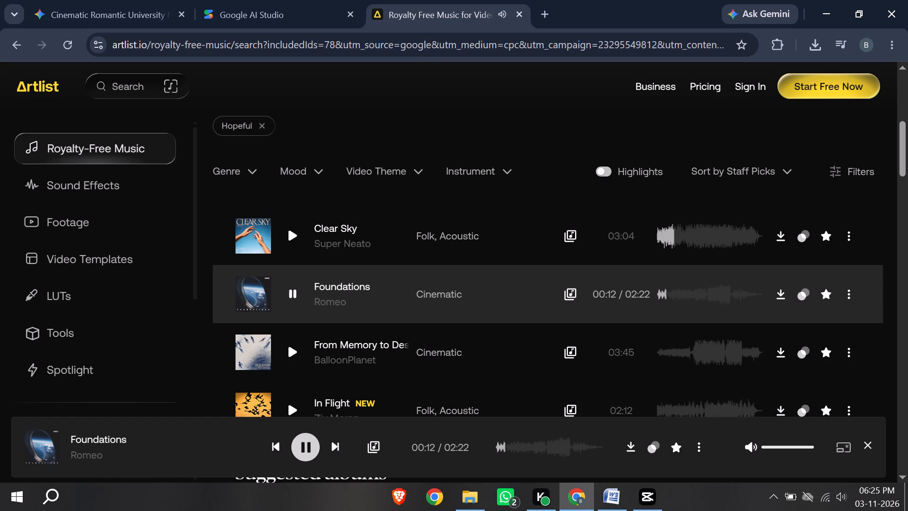
Search Artlist's music catalogue for "sad romance mistory mix".
left_click(131, 85)
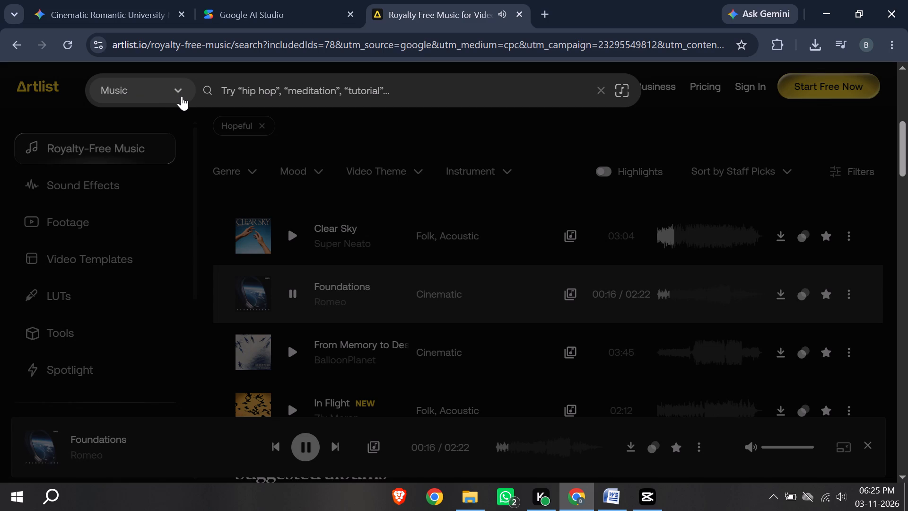
type("sa")
key("d")
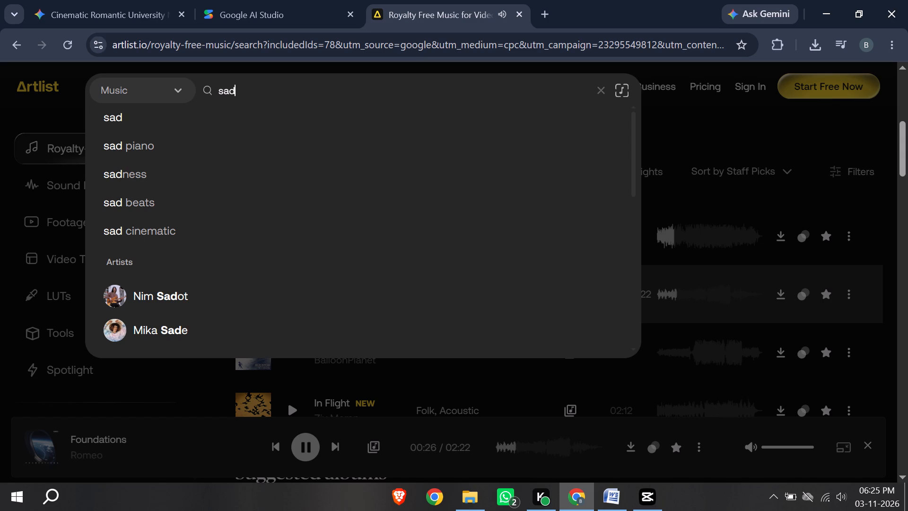
key("space")
type("romance")
key("space")
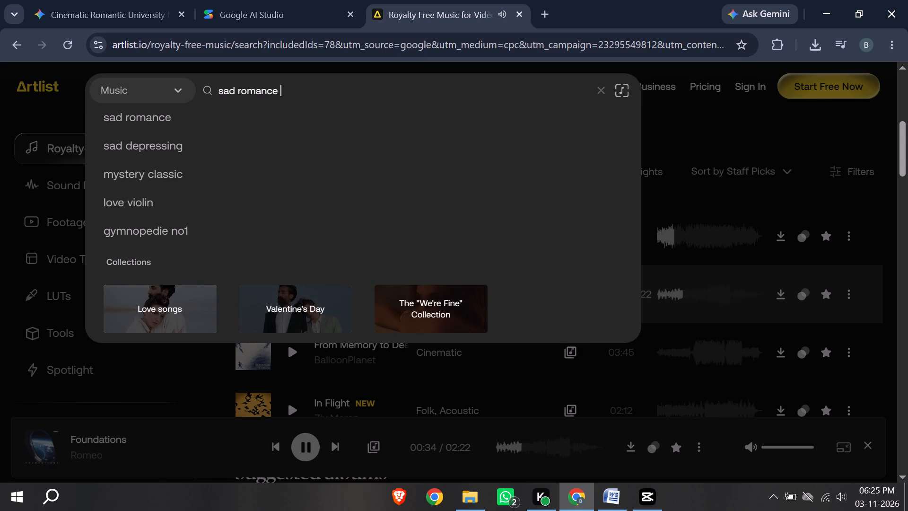
type("mistory")
key("space")
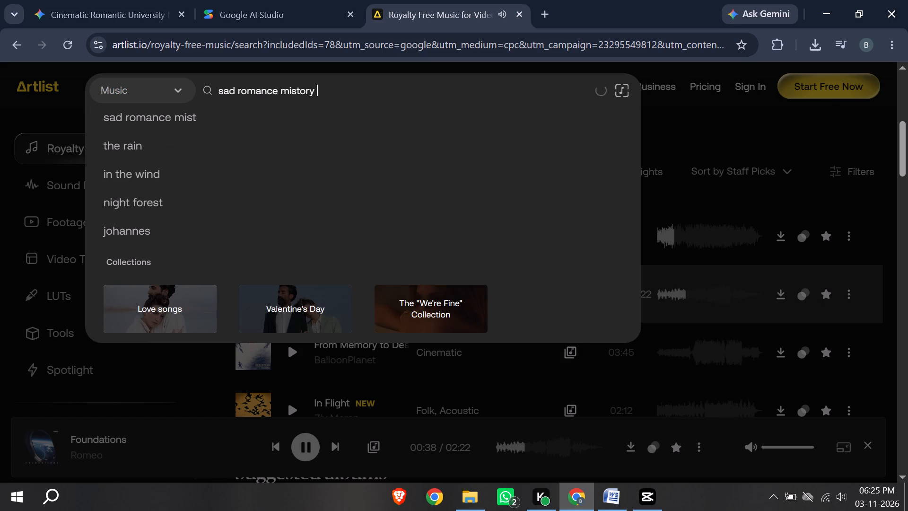
type("mix")
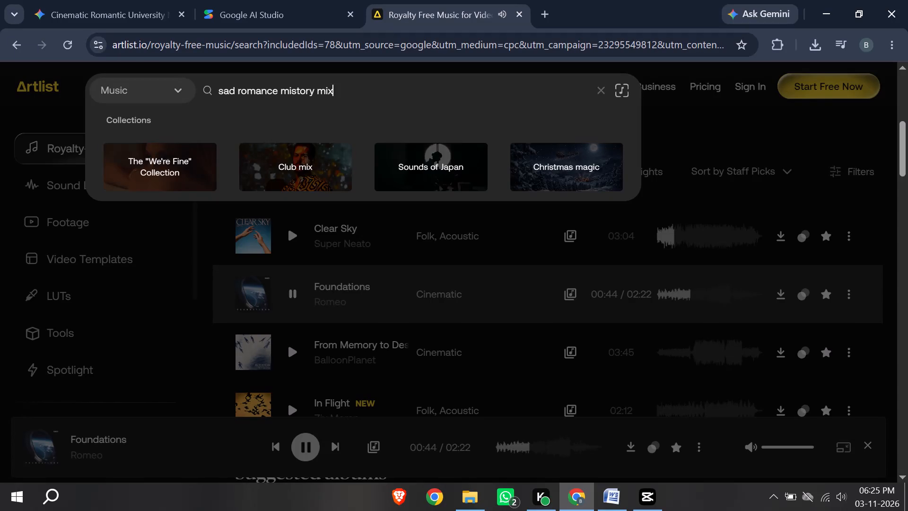
key("Return")
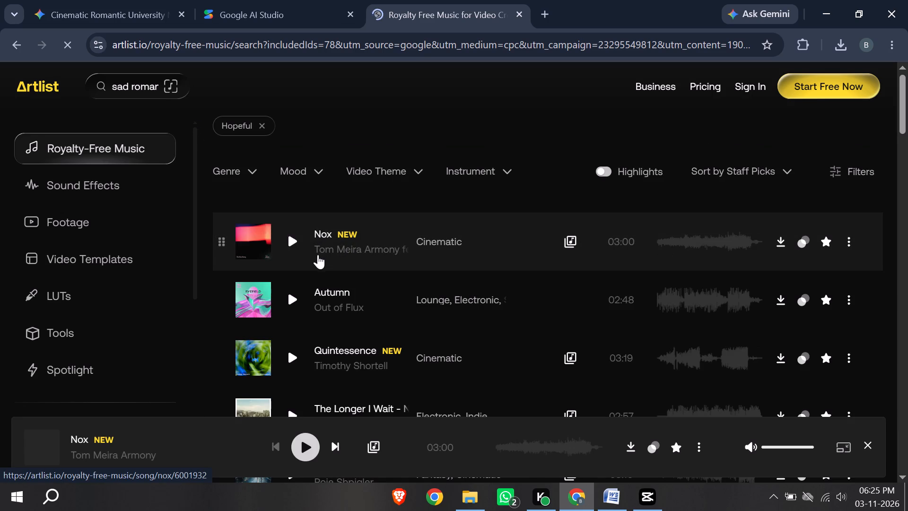
Preview the tracks Nox, Autumn, Quintessence and The Longer I Wait in turn.
left_click(291, 238)
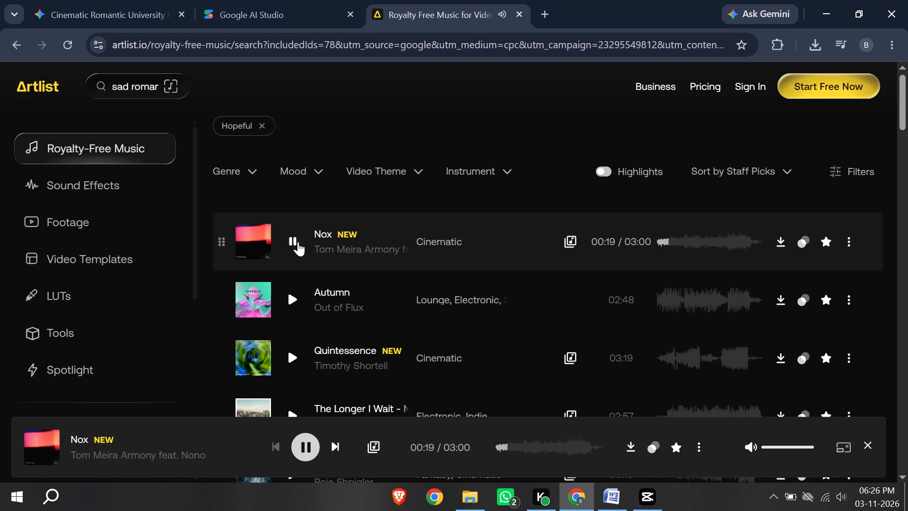
left_click(294, 296)
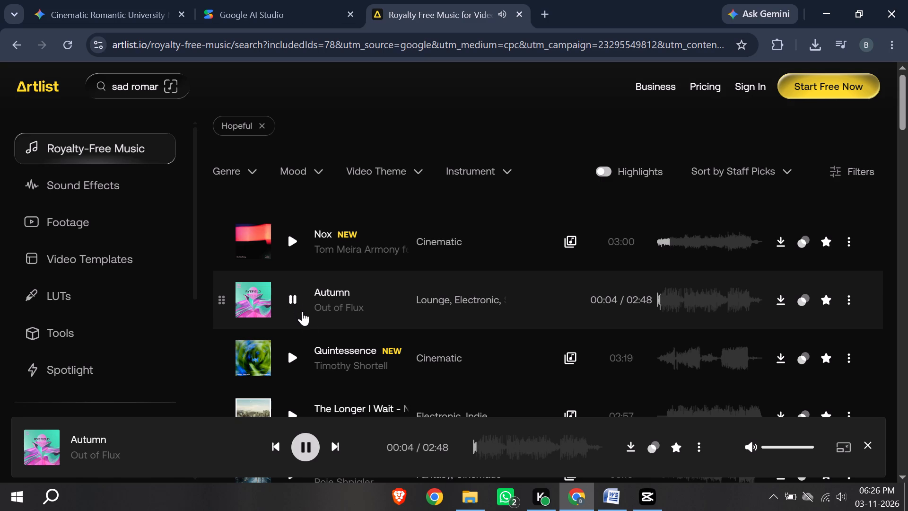
left_click(292, 358)
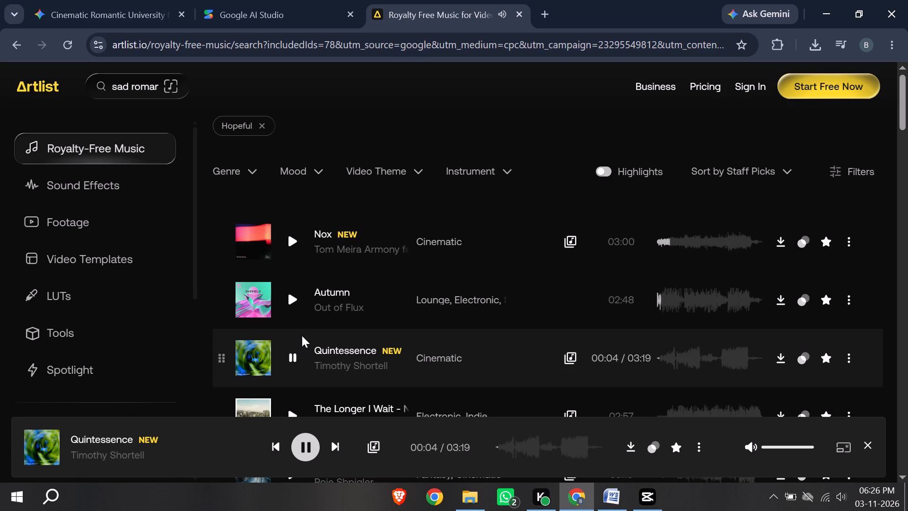
scroll(302, 335, "down", 1)
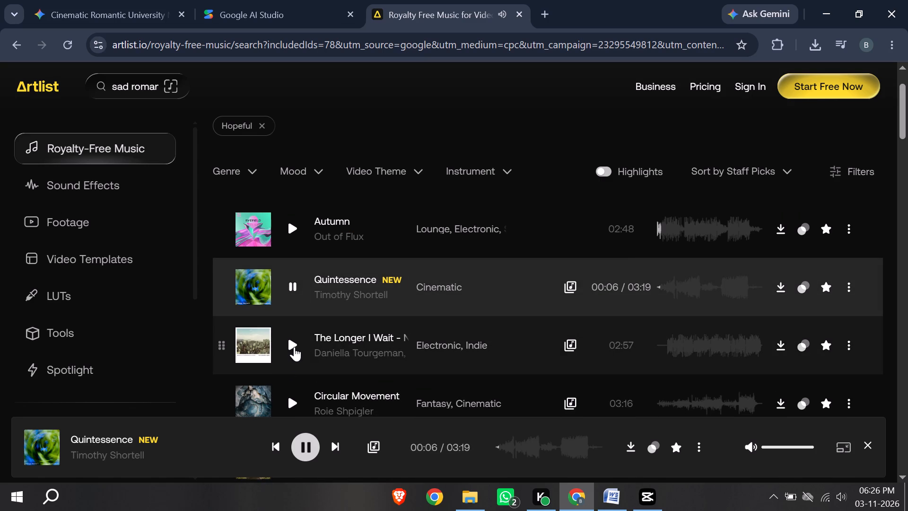
left_click(294, 346)
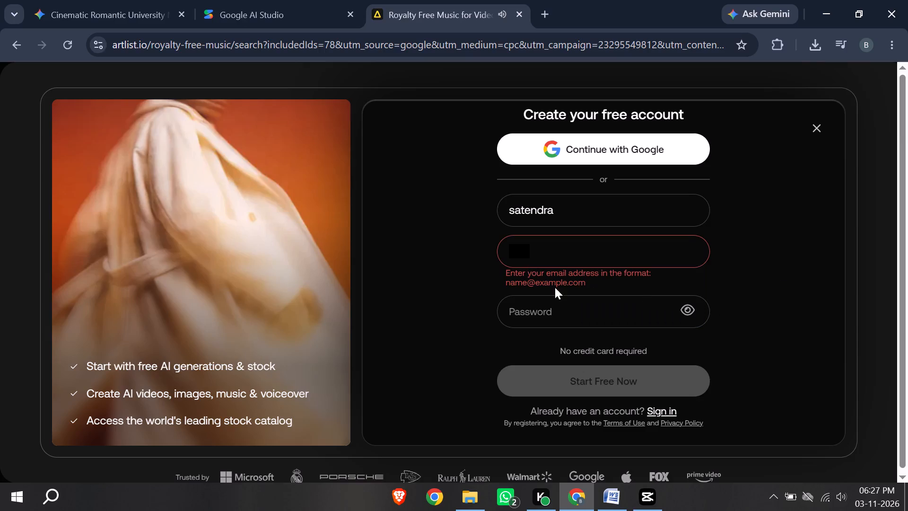
Fill in the email field of Artlist's free account sign-up form with the saved email address.
left_click(534, 249)
left_click(610, 277)
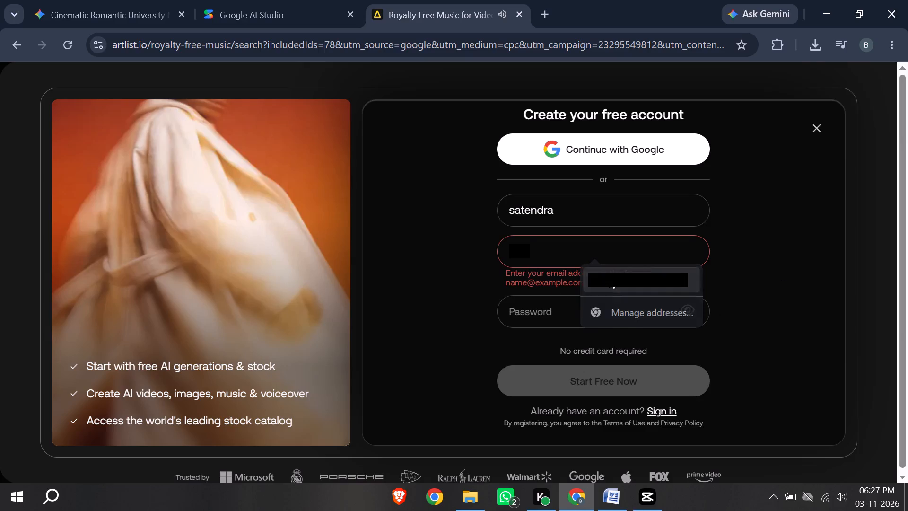
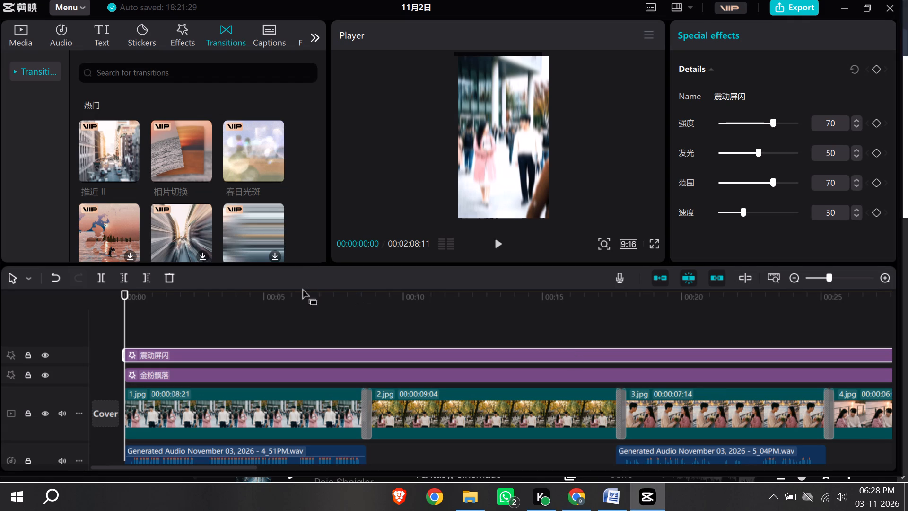
Import the downloaded Nox MP3 from the Downloads folder into the Jianying project's media.
scroll(272, 308, "down", 4)
scroll(385, 410, "down", 6)
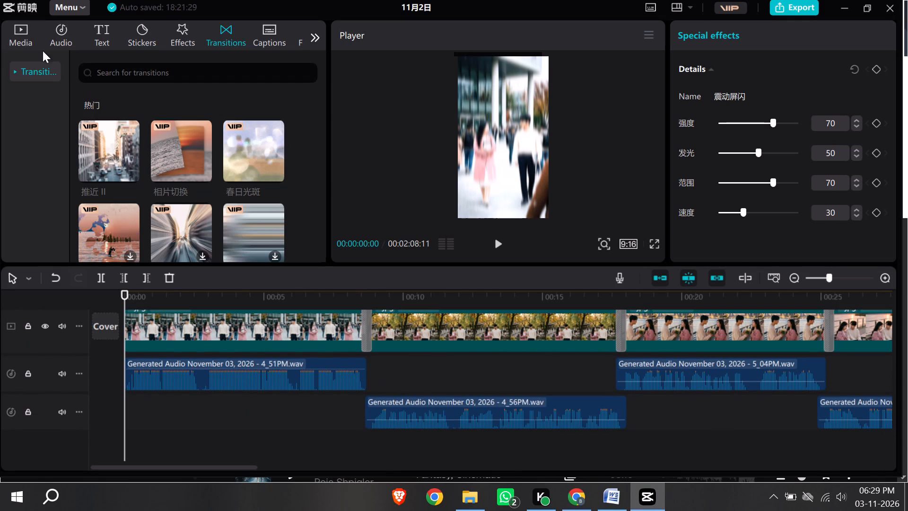
left_click(19, 33)
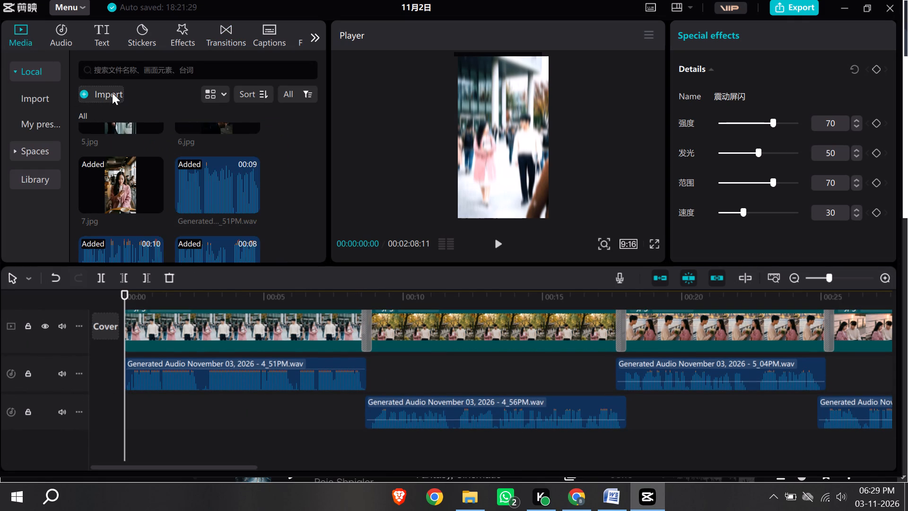
left_click(112, 92)
scroll(213, 170, "down", 3)
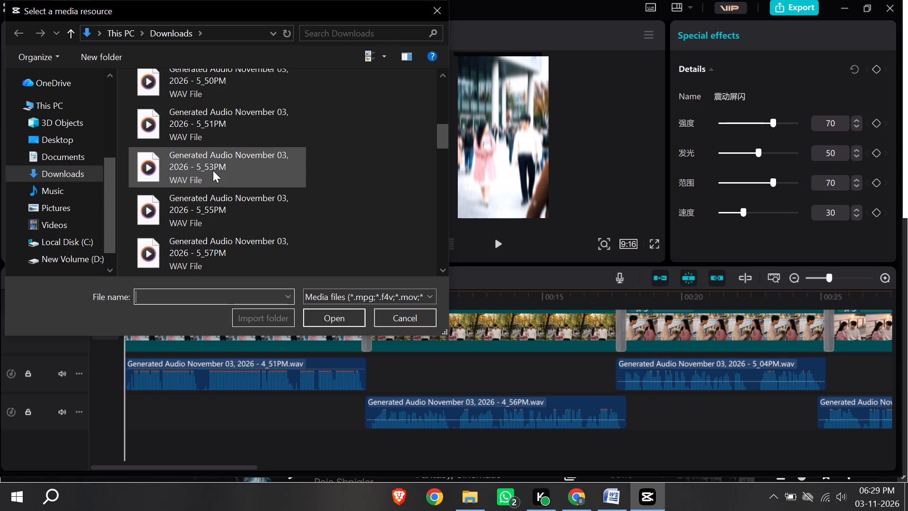
scroll(213, 170, "down", 4)
scroll(213, 170, "up", 1)
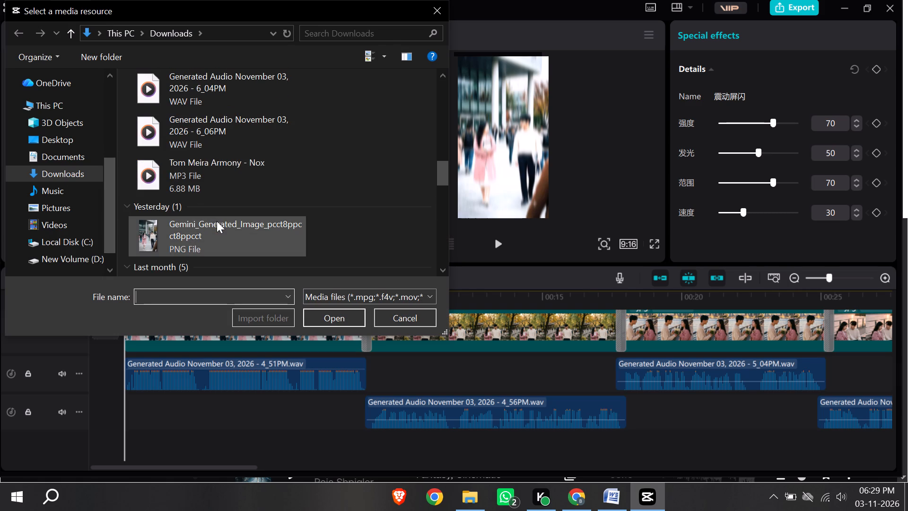
left_click(236, 176)
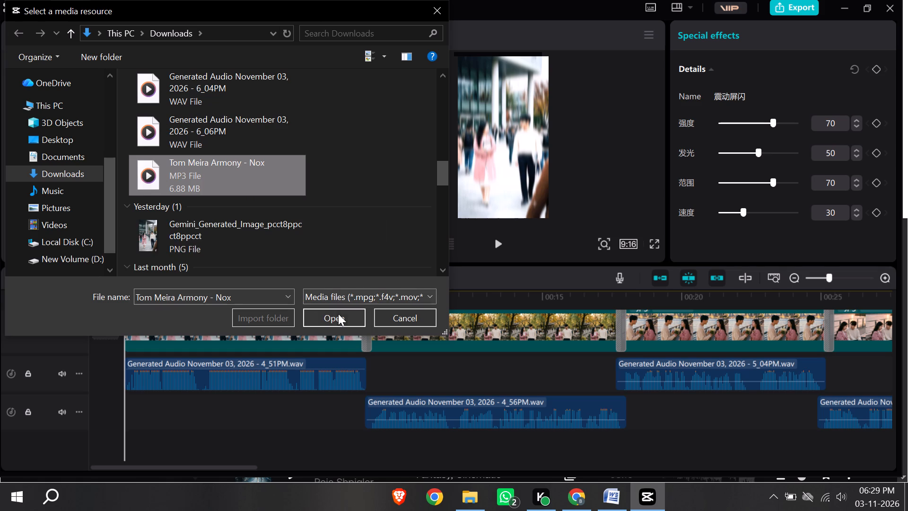
left_click(340, 314)
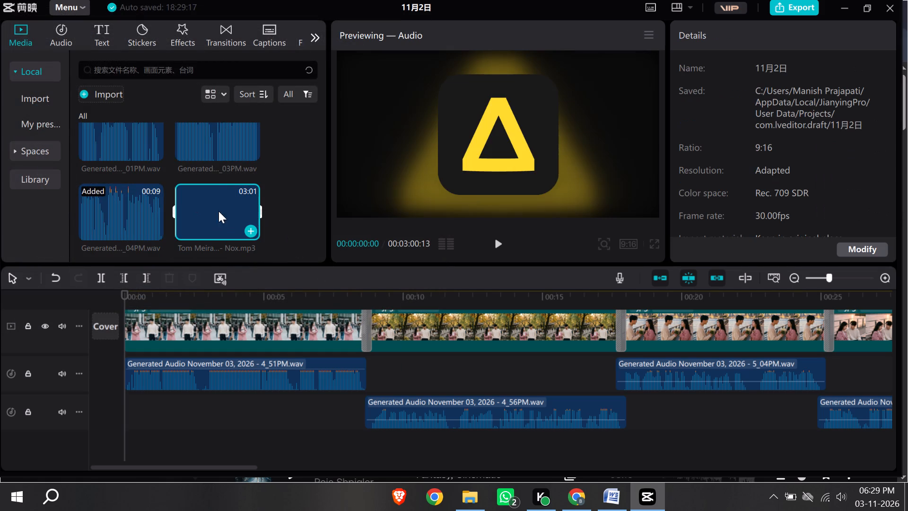
Place the Nox music on a new audio track below the voice-overs, starting at 00:00.
left_click_drag(192, 197, 179, 390)
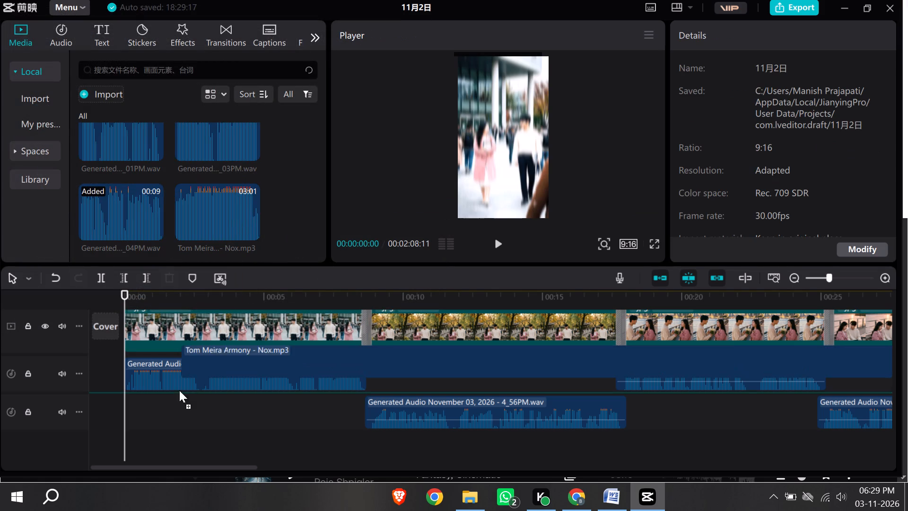
left_click_drag(179, 390, 131, 458)
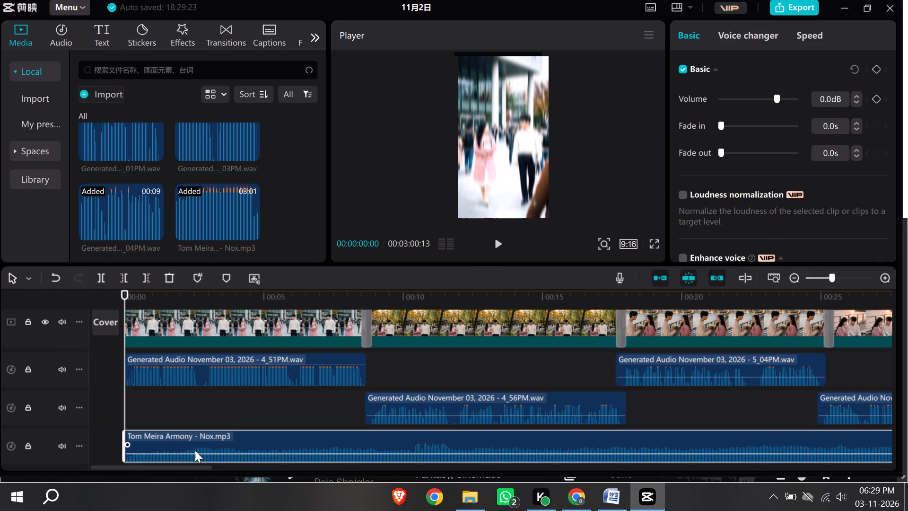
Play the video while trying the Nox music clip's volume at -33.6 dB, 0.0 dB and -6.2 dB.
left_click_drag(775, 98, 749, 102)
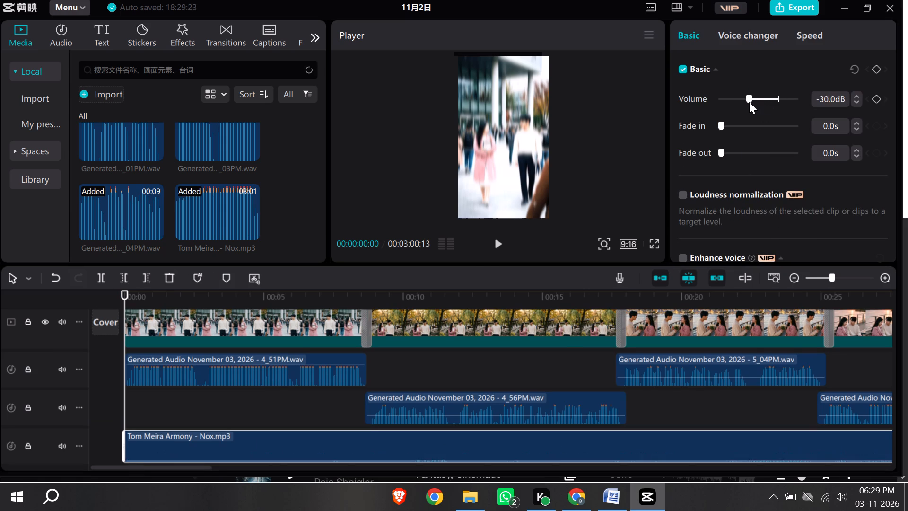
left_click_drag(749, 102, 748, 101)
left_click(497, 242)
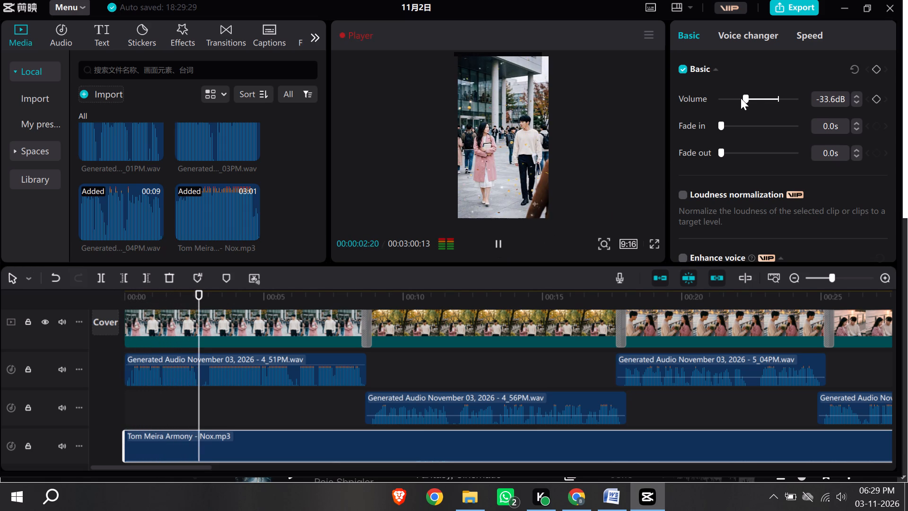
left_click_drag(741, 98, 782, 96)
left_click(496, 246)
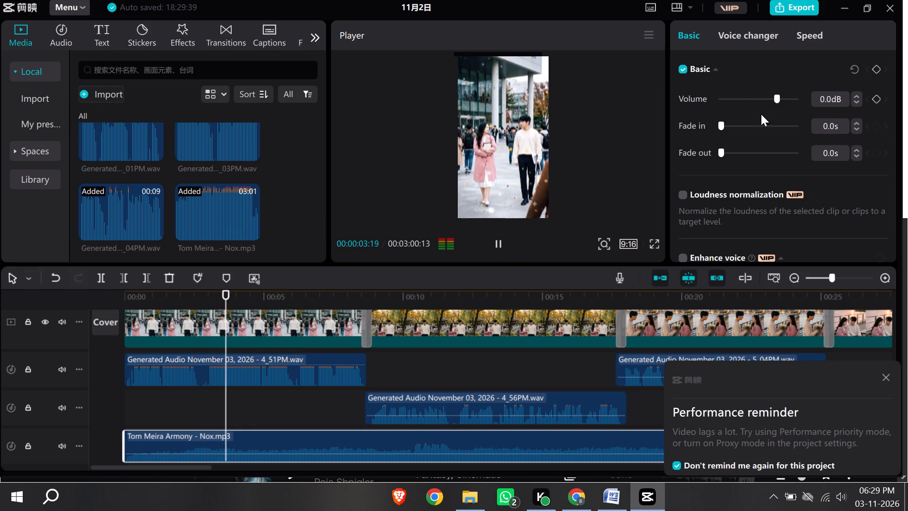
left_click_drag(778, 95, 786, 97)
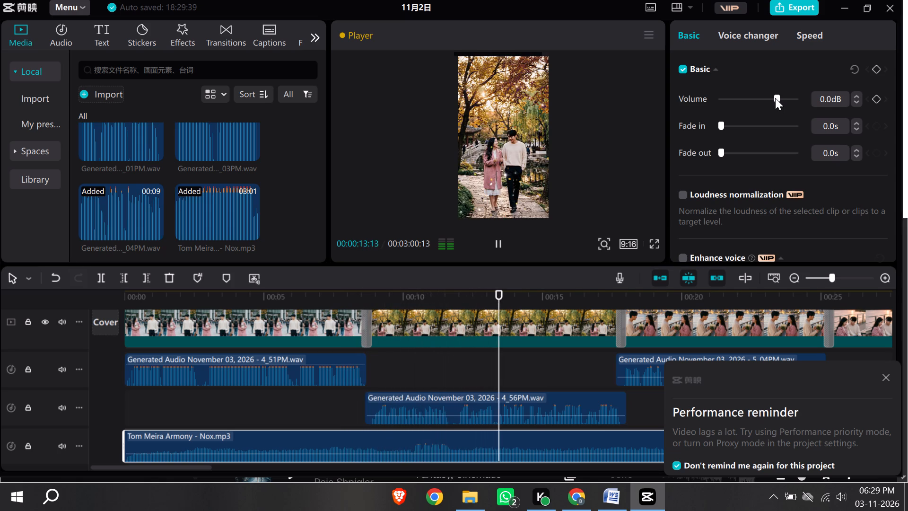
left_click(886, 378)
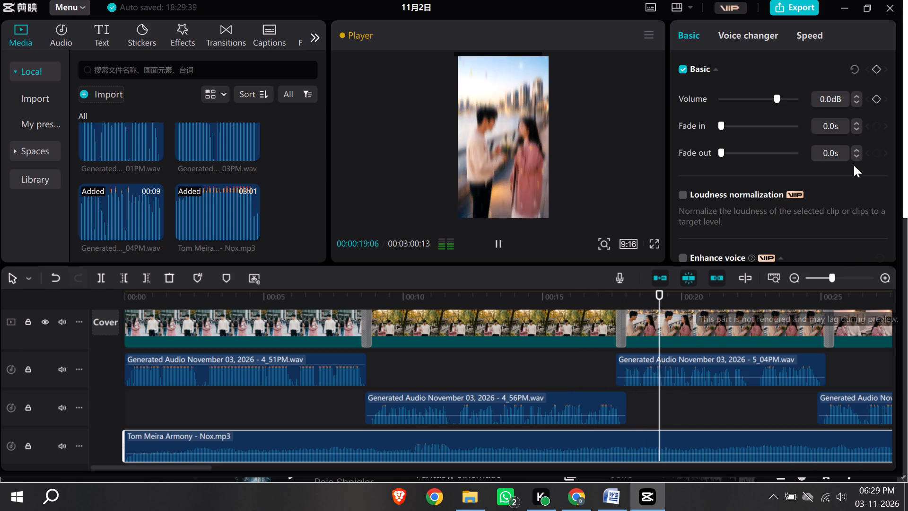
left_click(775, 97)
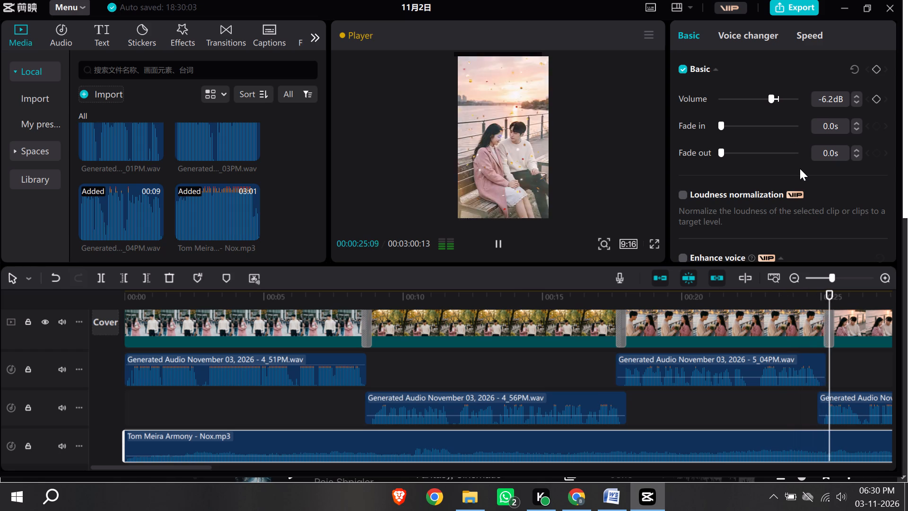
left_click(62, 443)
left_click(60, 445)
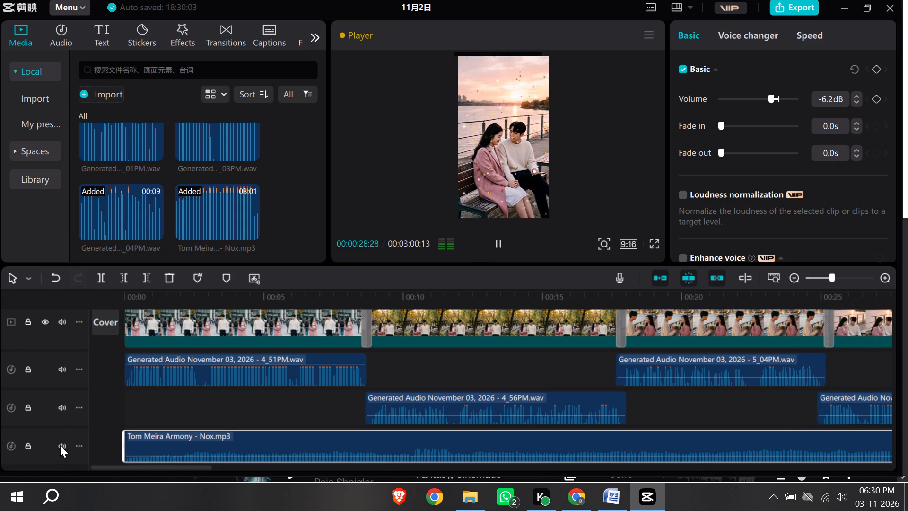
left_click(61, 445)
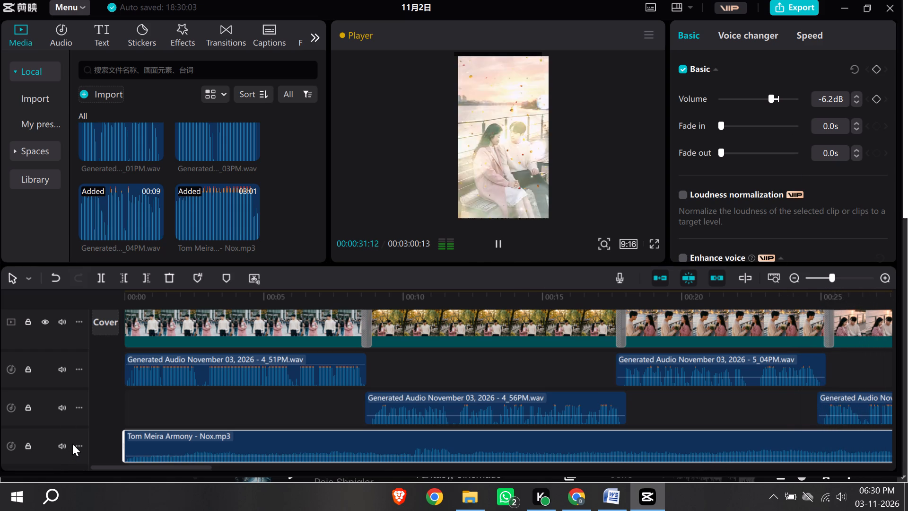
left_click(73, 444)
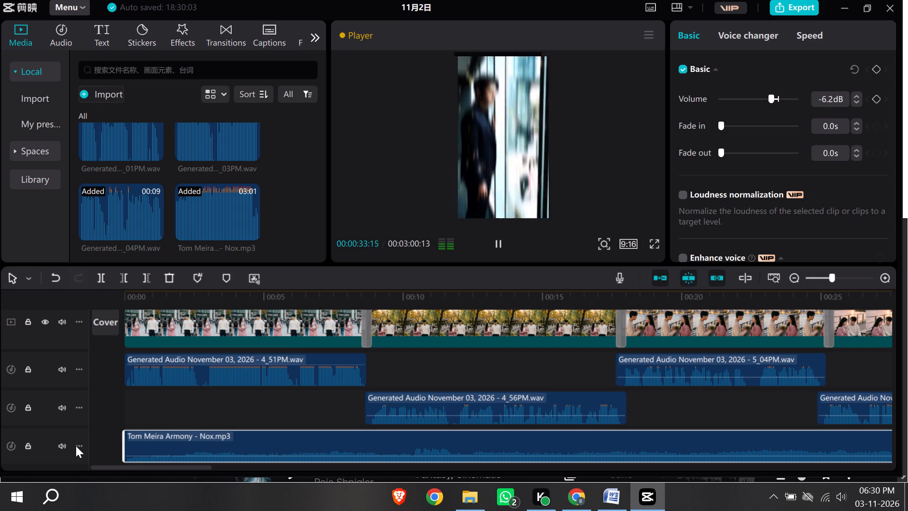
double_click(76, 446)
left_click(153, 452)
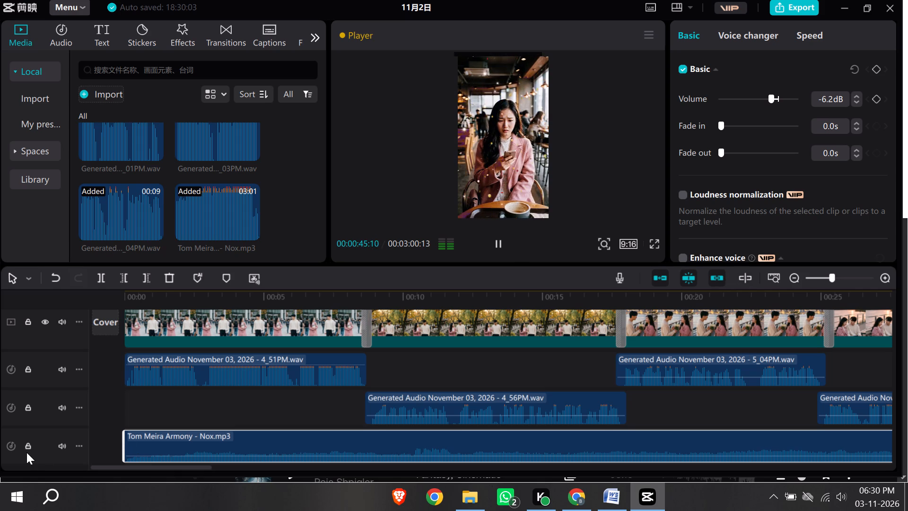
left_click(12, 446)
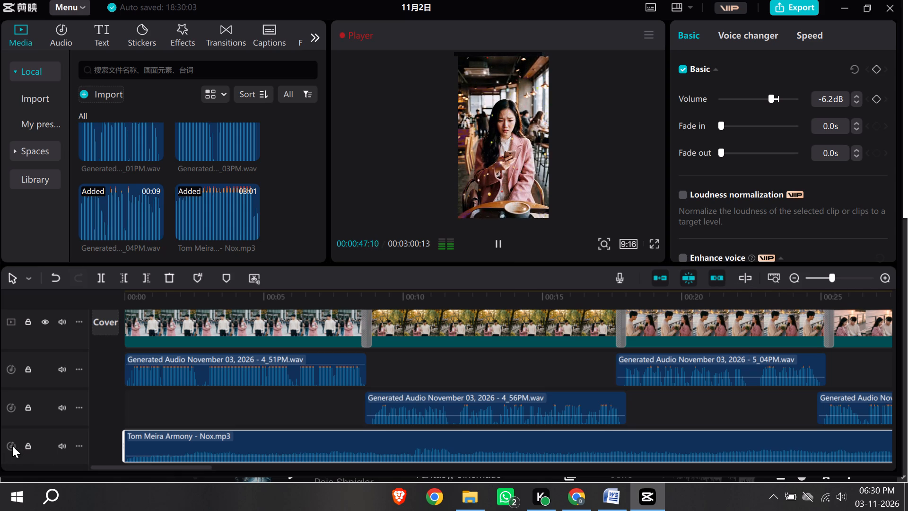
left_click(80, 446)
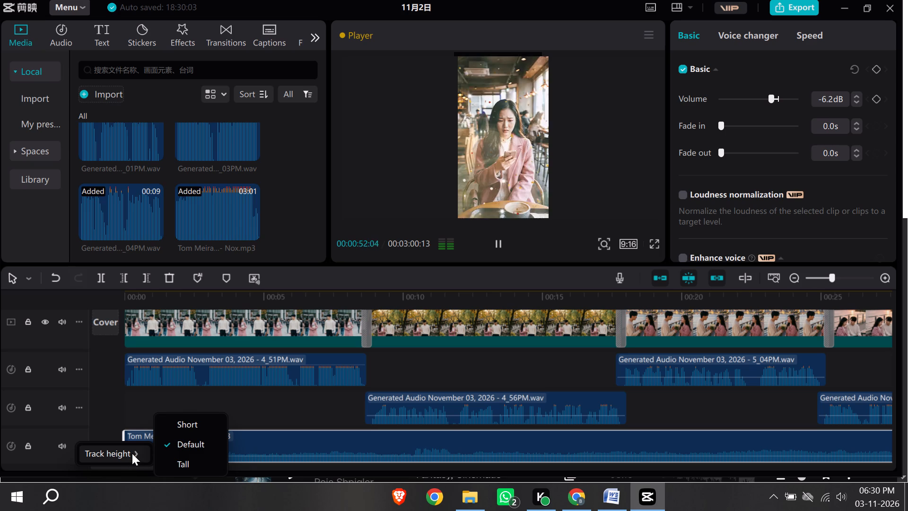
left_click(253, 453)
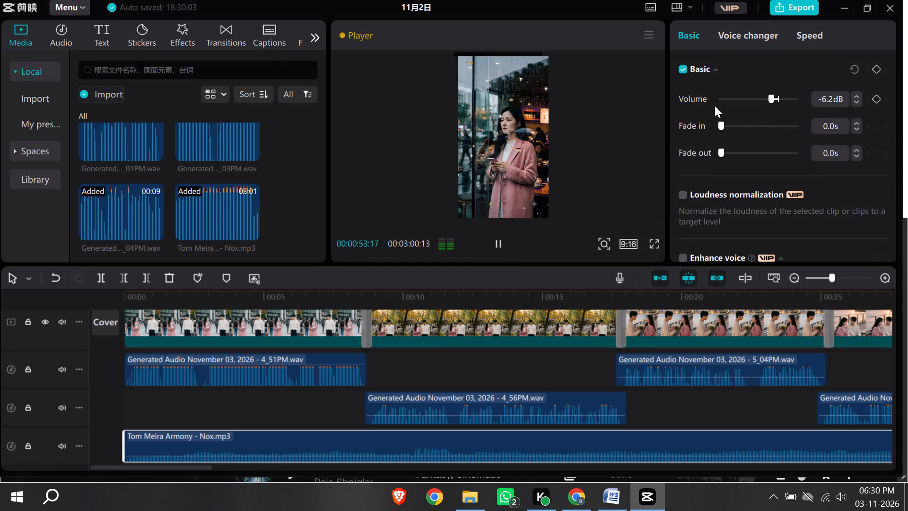
Adjust the Nox music clip's volume against the voice-over during playback, settling on -10.7 dB.
left_click_drag(773, 99, 744, 107)
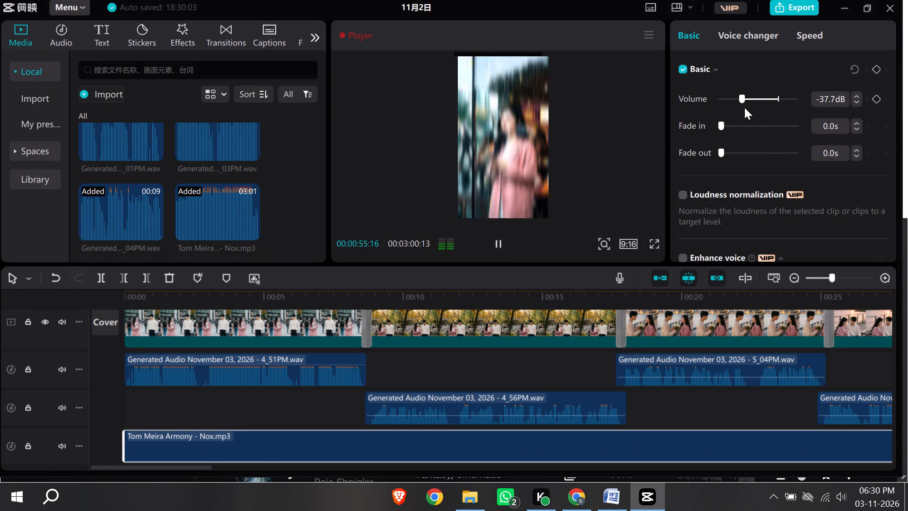
left_click_drag(744, 107, 774, 117)
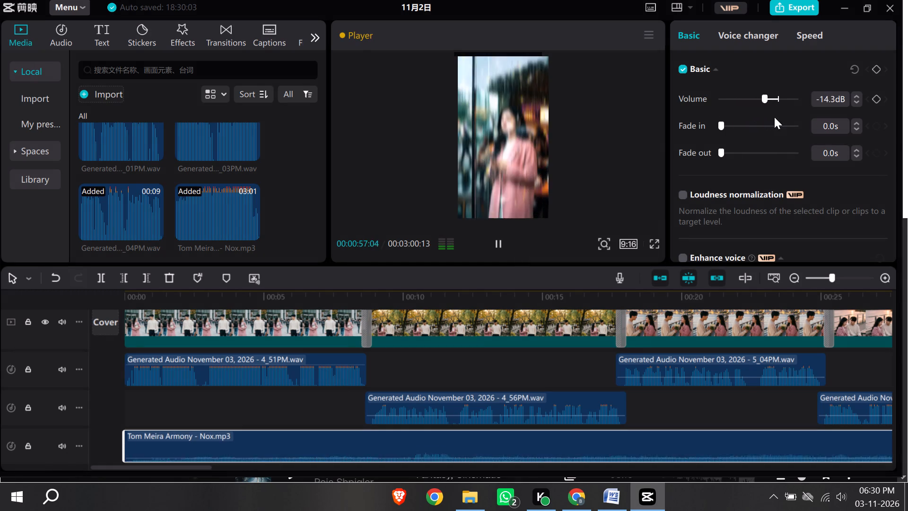
left_click_drag(774, 117, 813, 118)
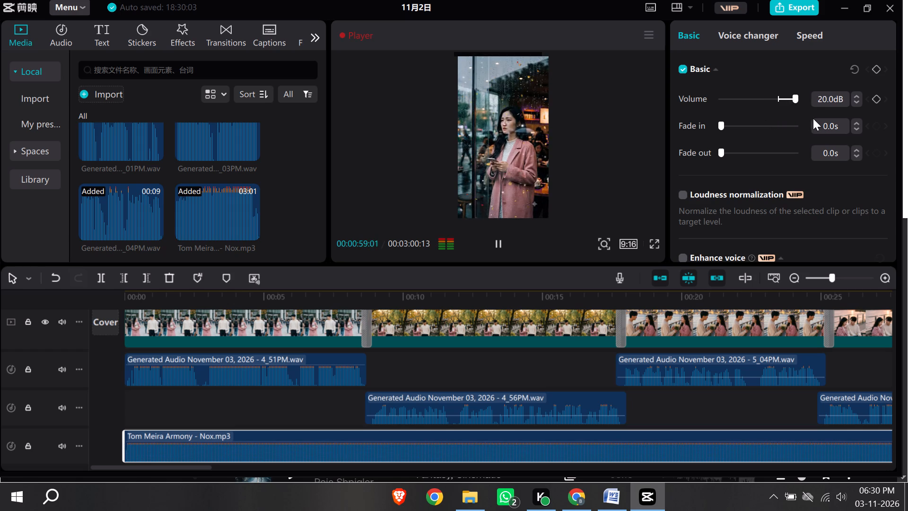
left_click_drag(813, 118, 761, 115)
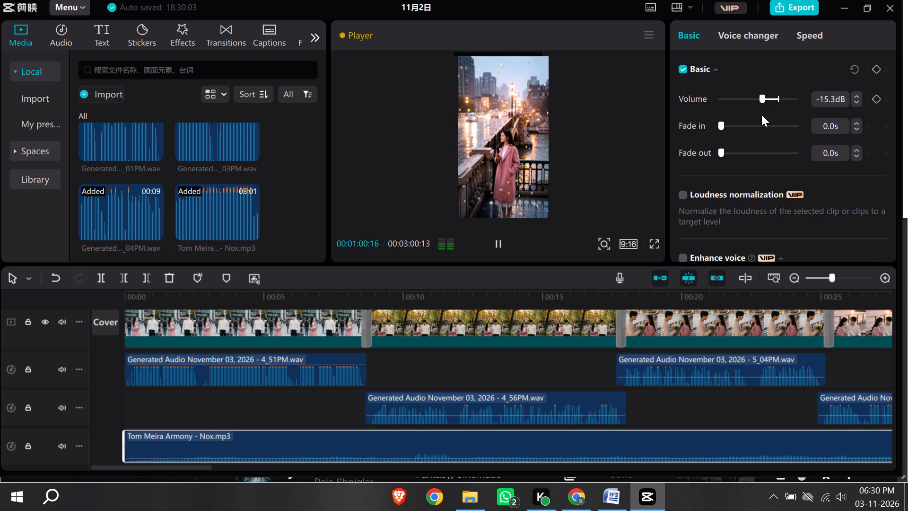
left_click_drag(761, 115, 760, 113)
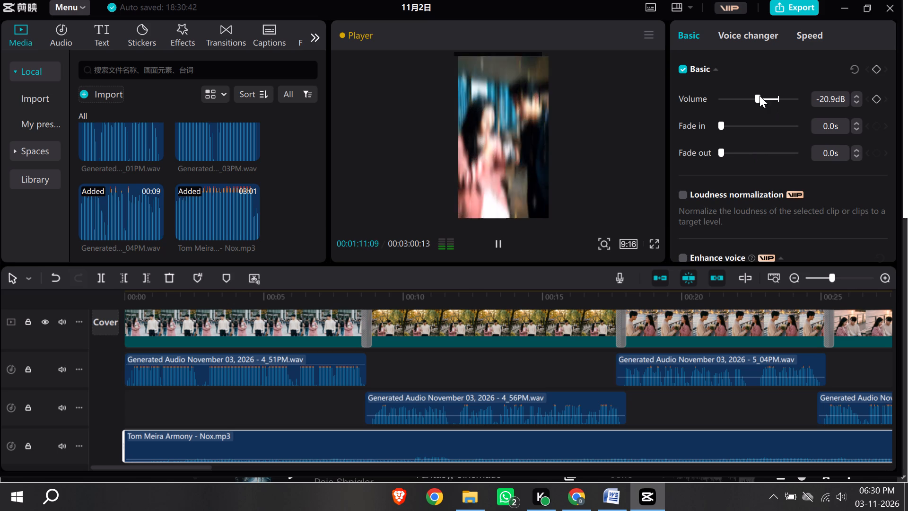
left_click_drag(758, 97, 761, 97)
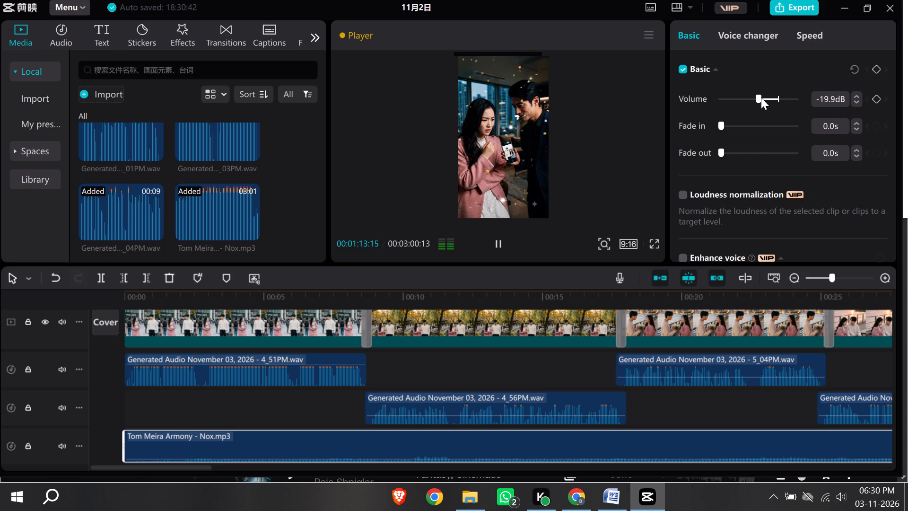
left_click_drag(761, 97, 775, 100)
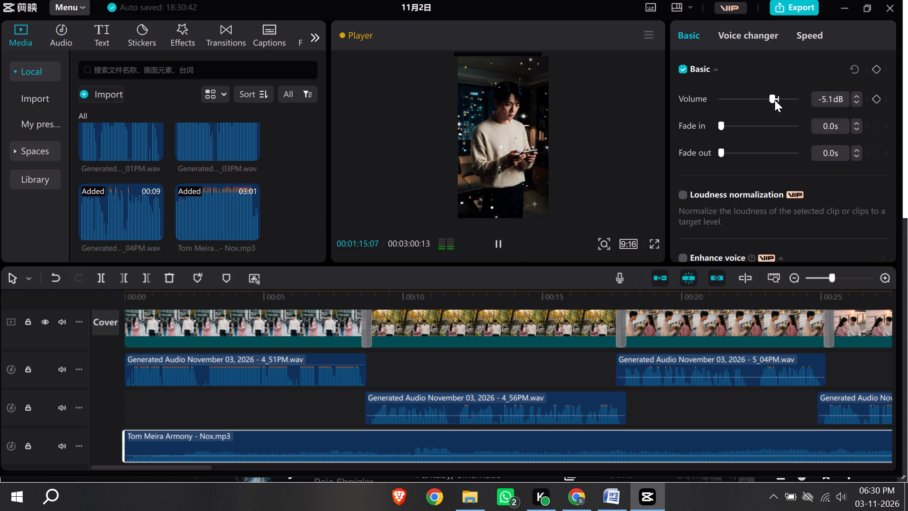
left_click_drag(775, 100, 771, 99)
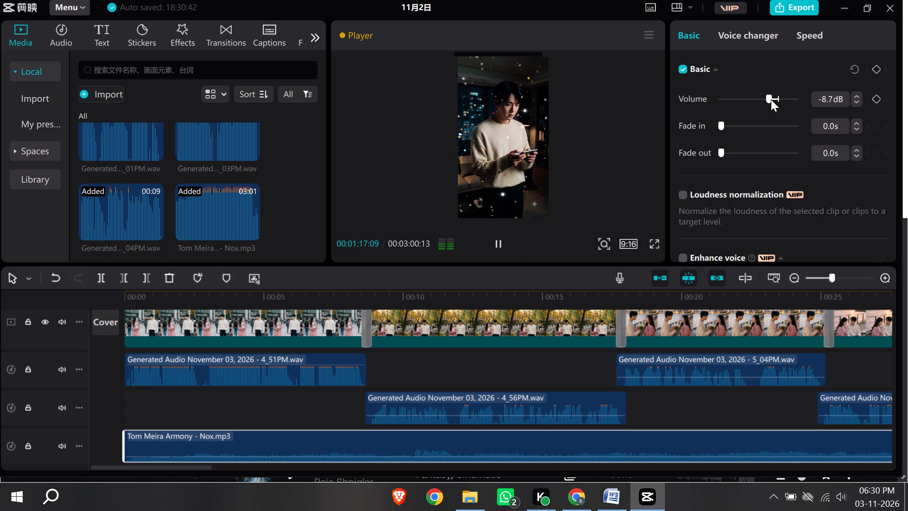
left_click_drag(771, 99, 769, 99)
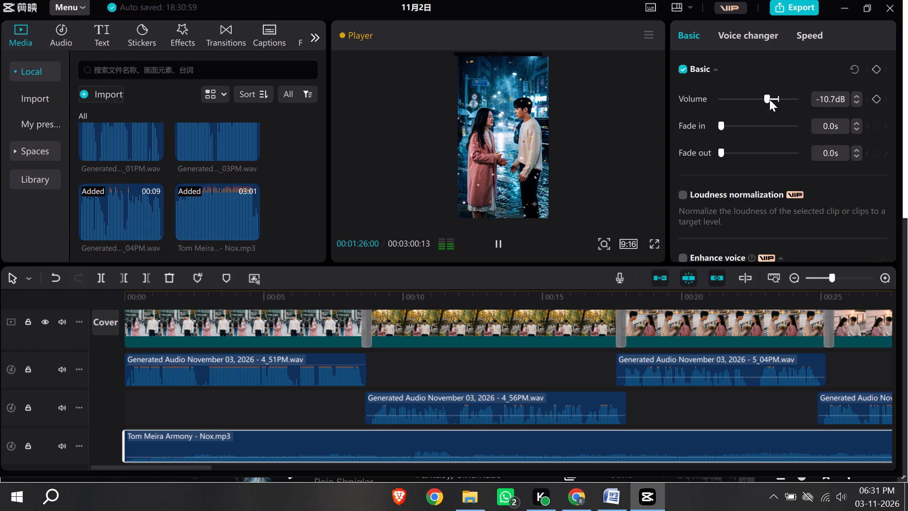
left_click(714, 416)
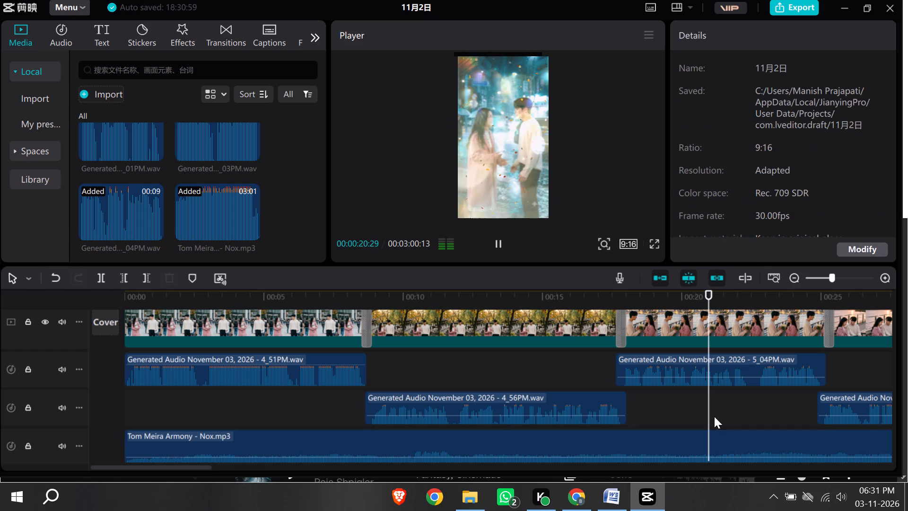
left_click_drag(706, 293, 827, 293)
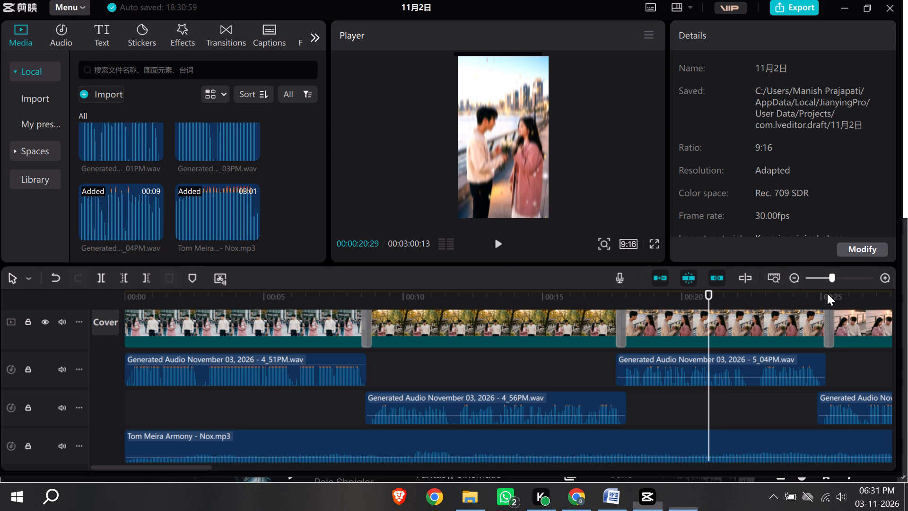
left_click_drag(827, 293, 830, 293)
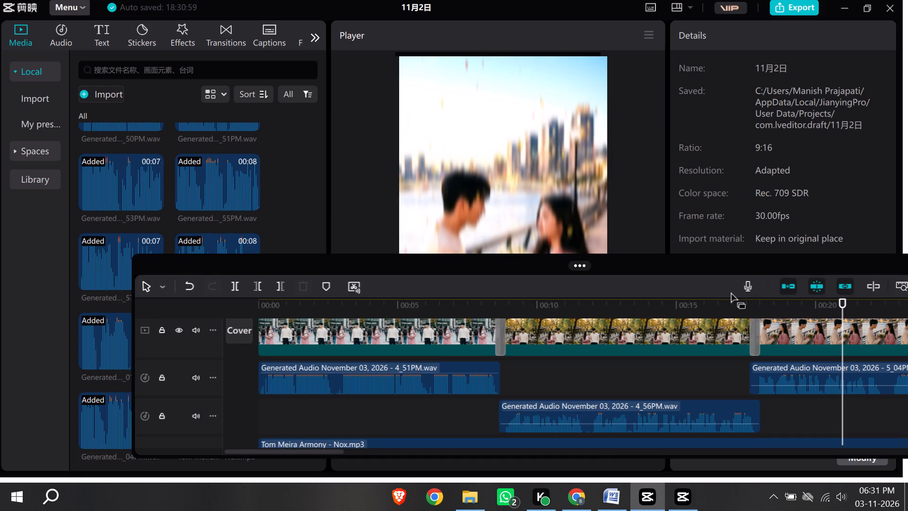
Dock the floating timeline back beneath the media and player areas.
left_click_drag(701, 278, 680, 304)
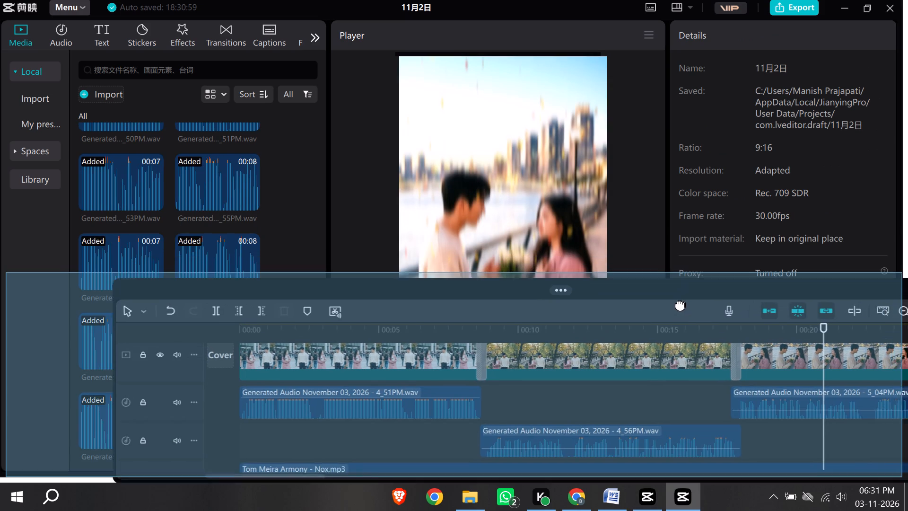
left_click_drag(680, 304, 570, 314)
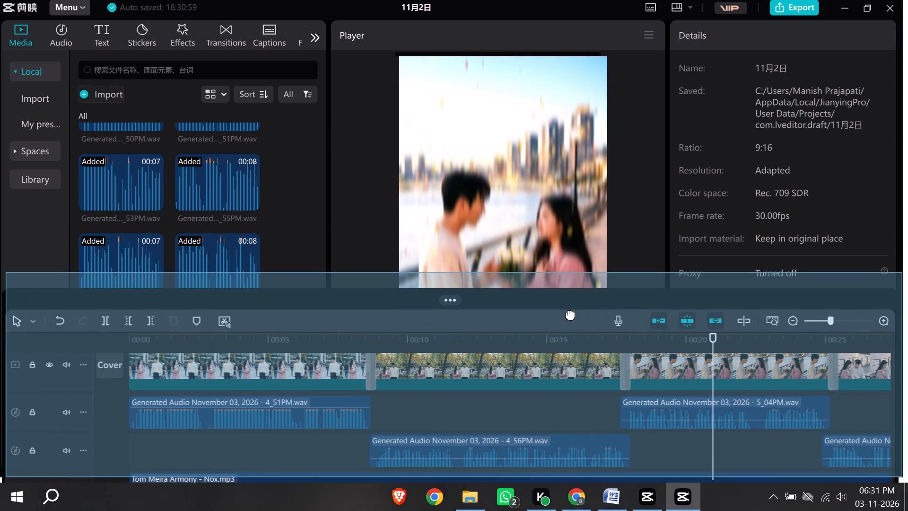
left_click_drag(570, 314, 577, 299)
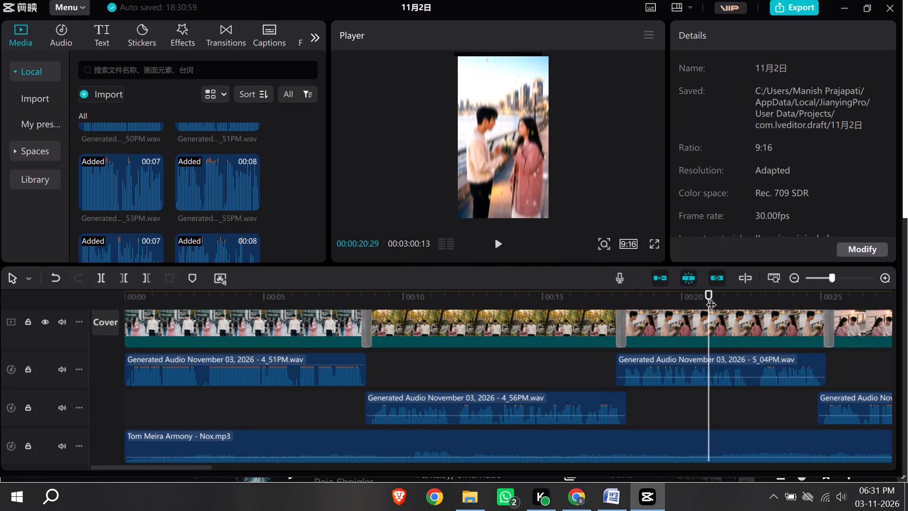
Split the Nox music at 00:02:08:11, where the 18.jpg clip ends, and delete the excess music after it.
left_click_drag(711, 297, 907, 264)
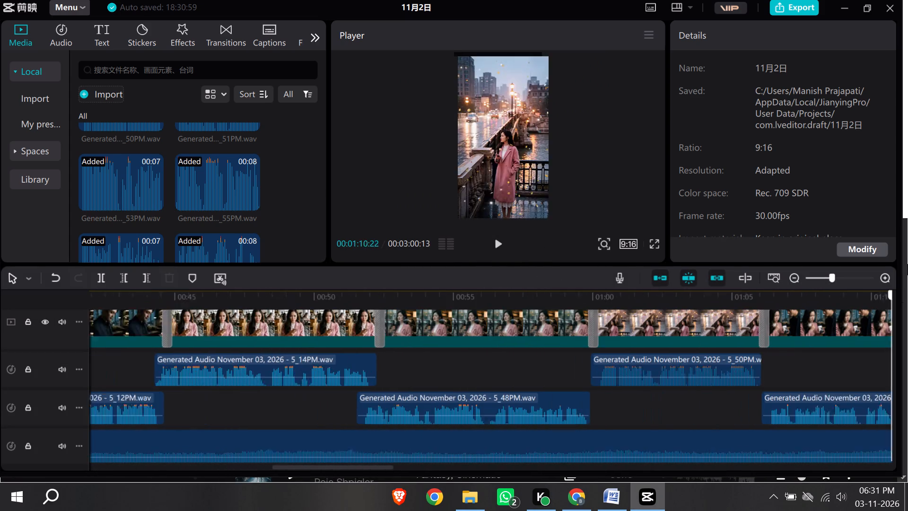
left_click_drag(907, 264, 198, 372)
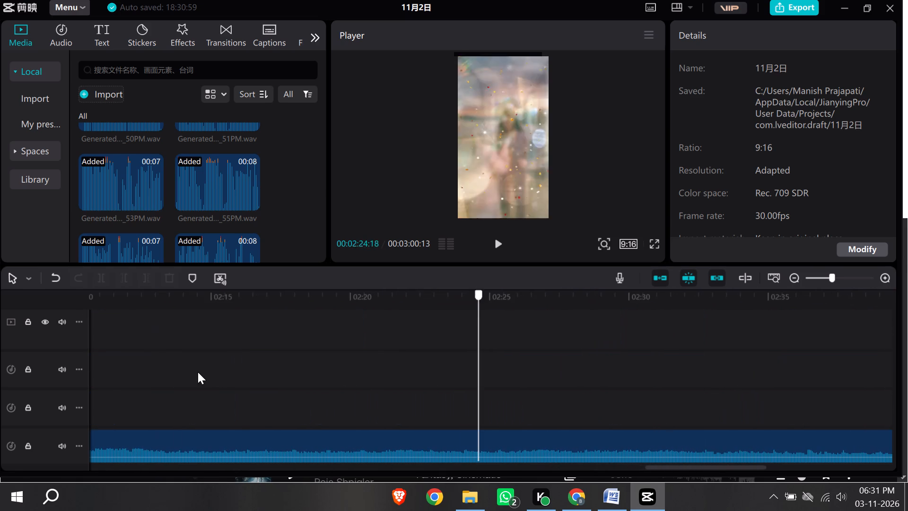
left_click_drag(198, 372, 847, 430)
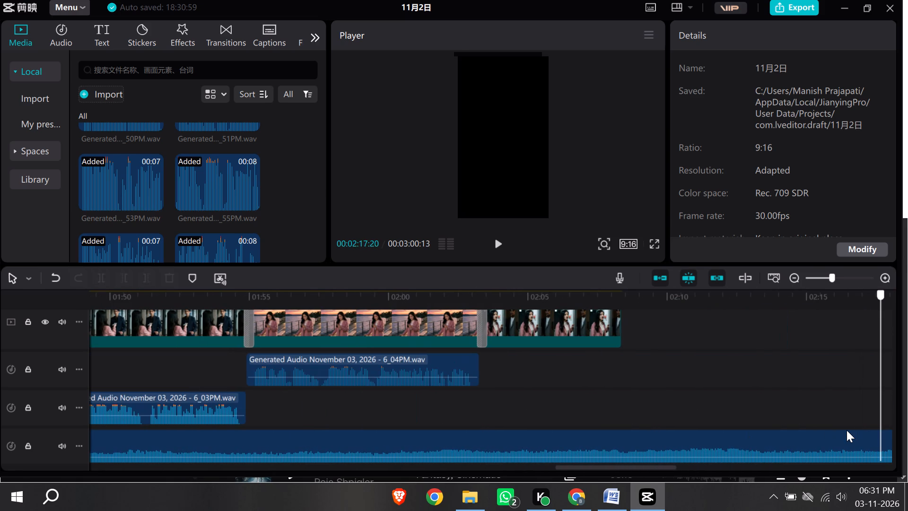
left_click_drag(847, 430, 640, 444)
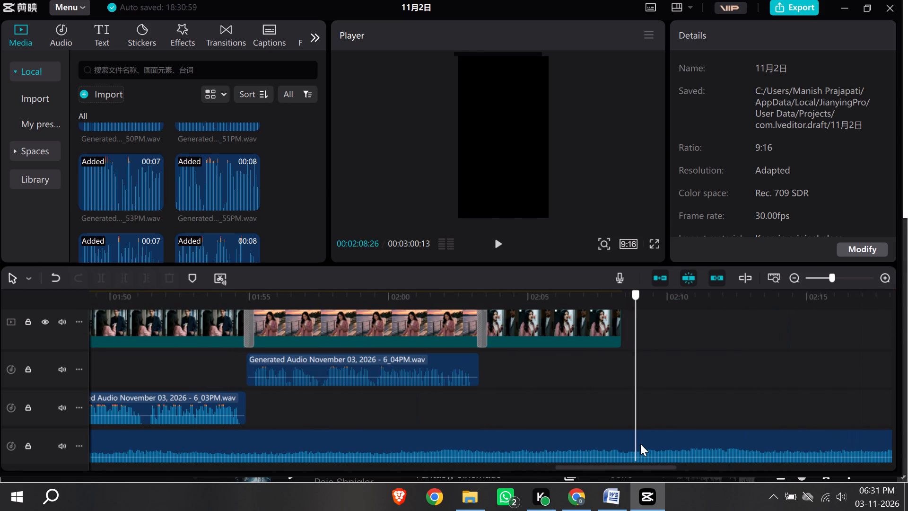
left_click_drag(640, 444, 629, 441)
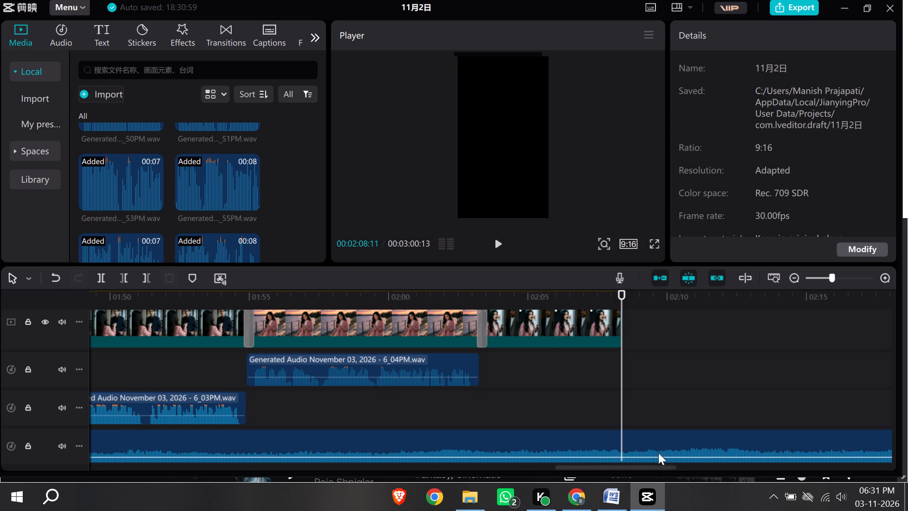
scroll(652, 438, "down", 4)
scroll(652, 436, "up", 3)
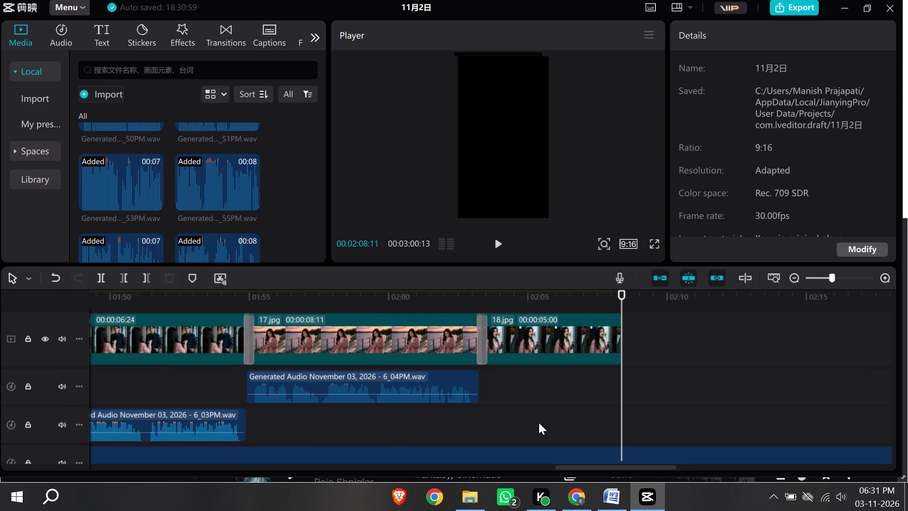
left_click(536, 344)
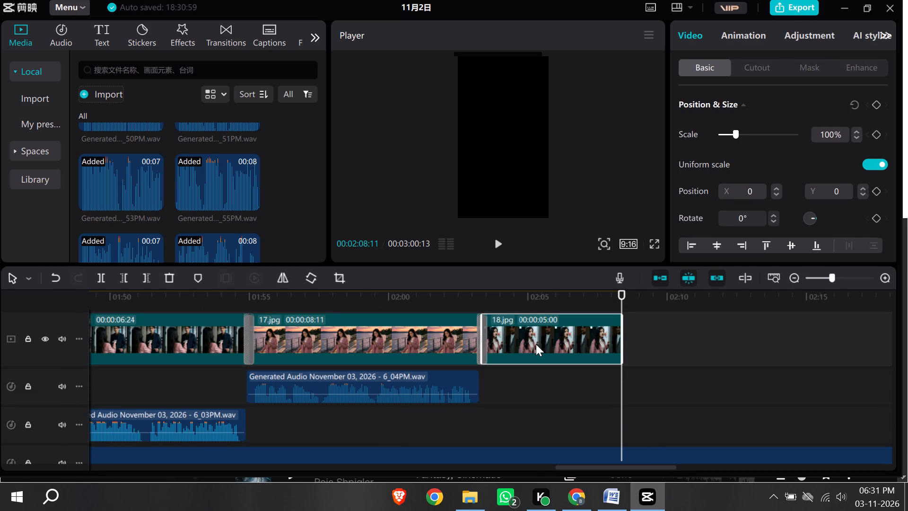
scroll(632, 441, "down", 1)
left_click(635, 449)
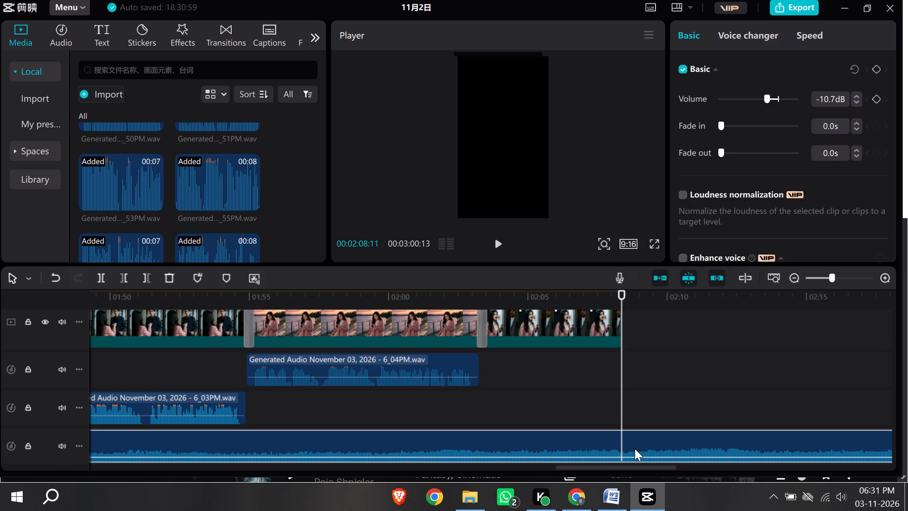
left_click(101, 275)
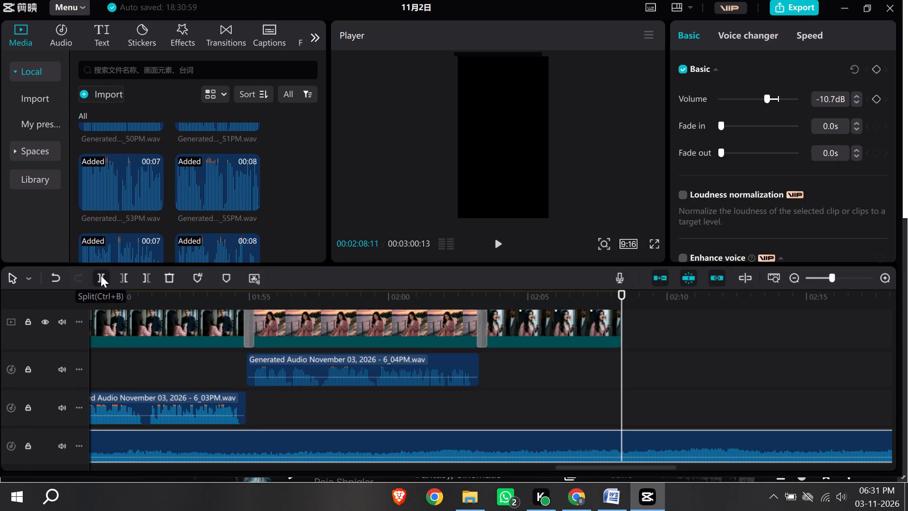
left_click(171, 279)
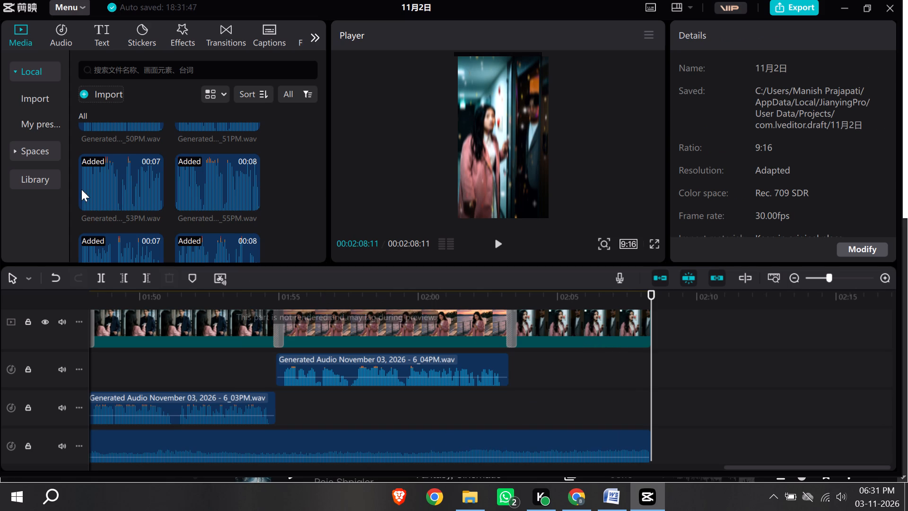
Check the last voice-overs in the media and on the timeline, playing from scene 17, to determine which narration scene 18 needs.
scroll(223, 186, "down", 11)
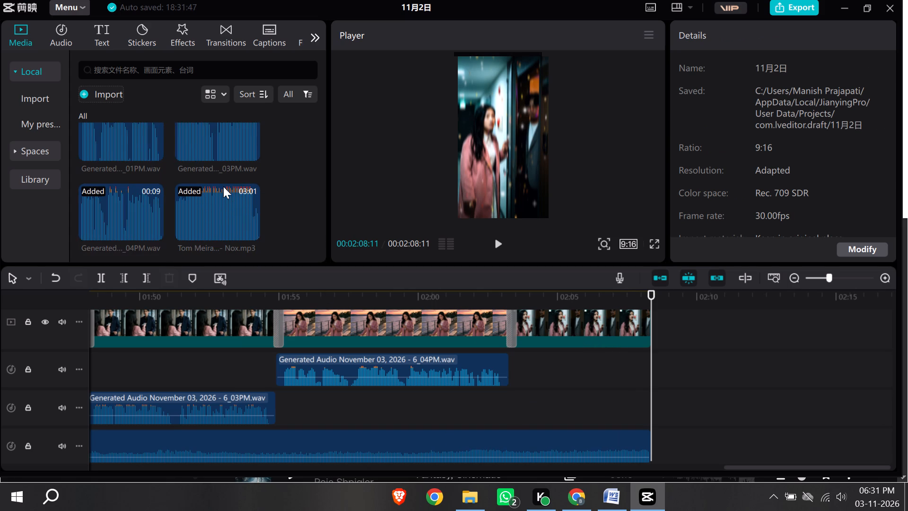
left_click(123, 215)
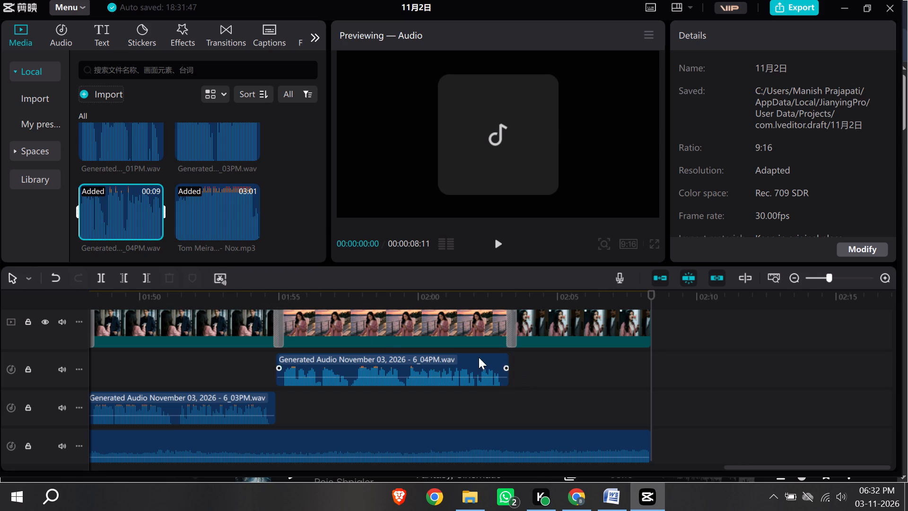
left_click(350, 375)
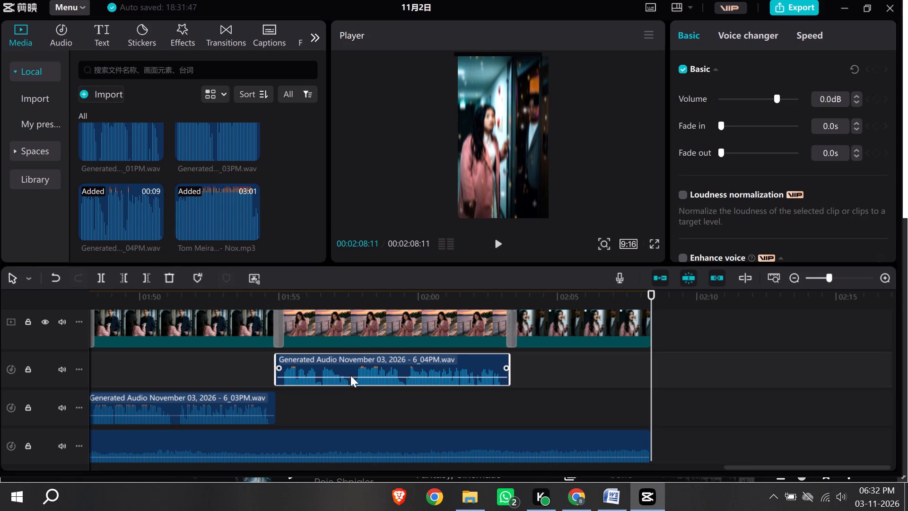
left_click(498, 245)
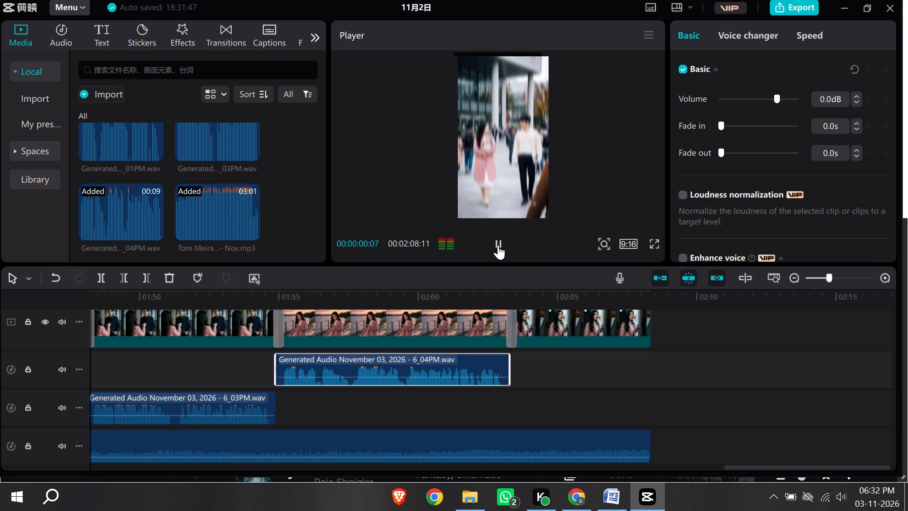
left_click(498, 245)
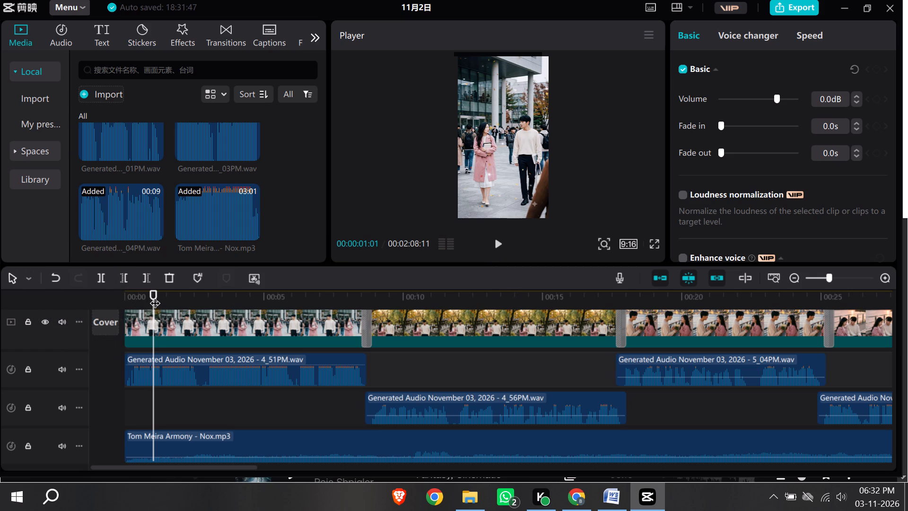
left_click_drag(155, 296, 900, 292)
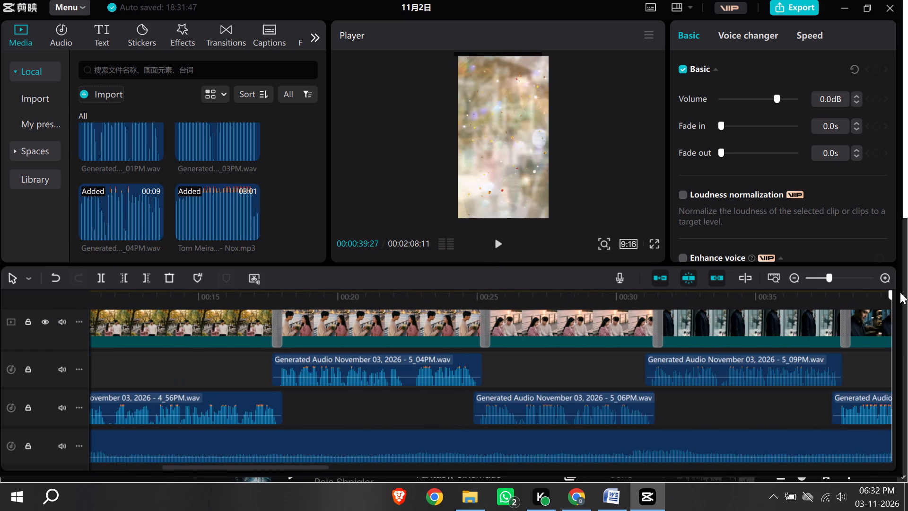
left_click_drag(900, 292, 907, 303)
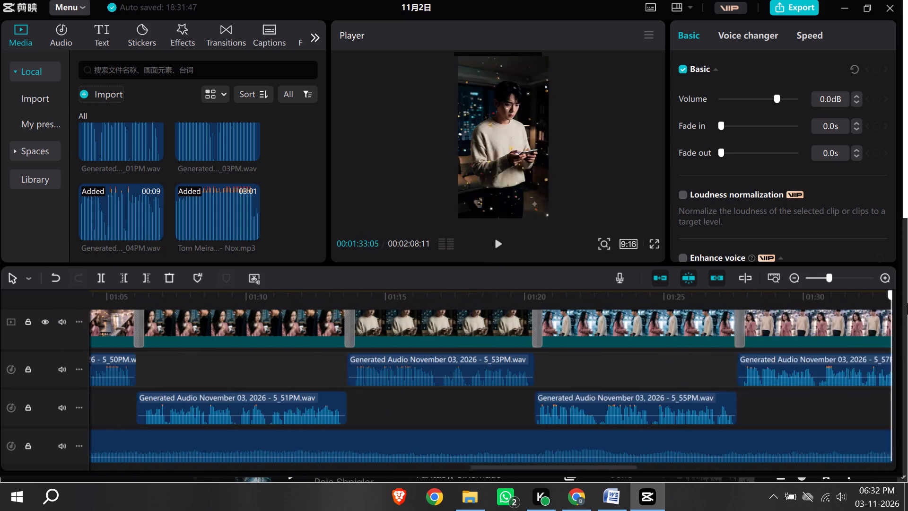
left_click_drag(907, 303, 362, 318)
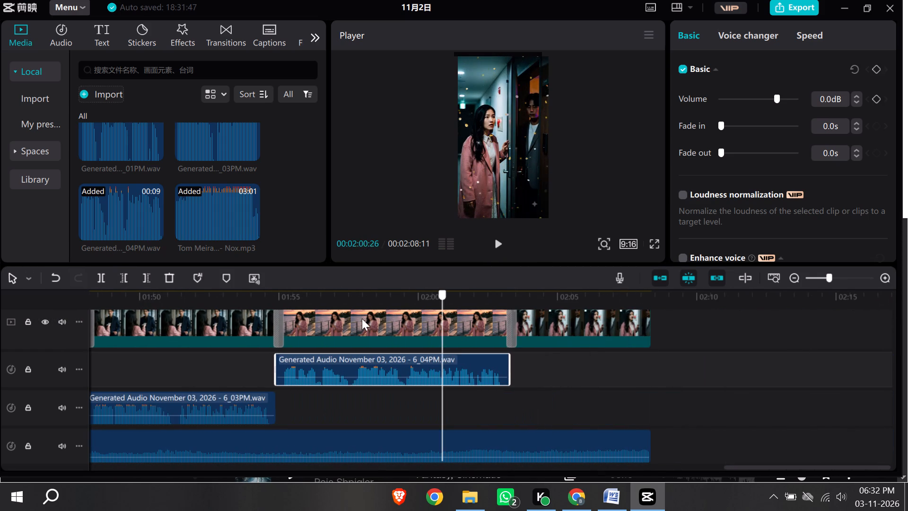
left_click_drag(362, 318, 285, 316)
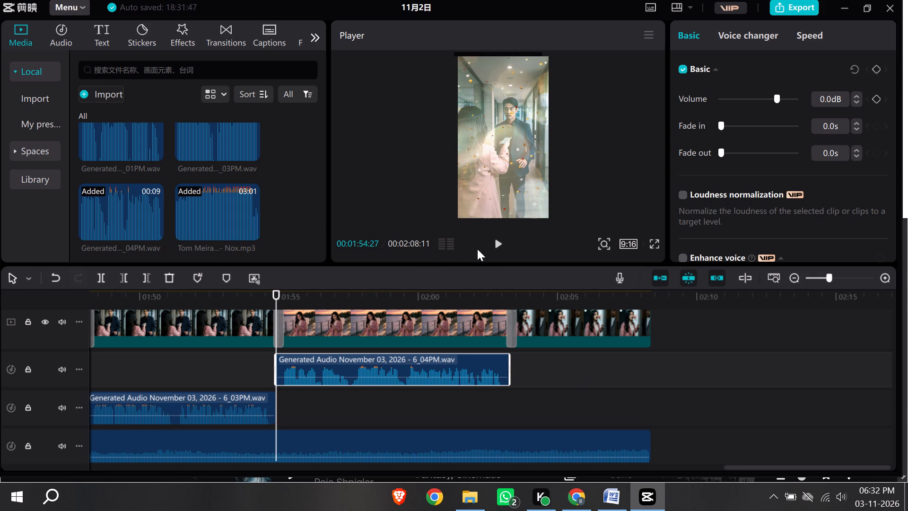
left_click(499, 246)
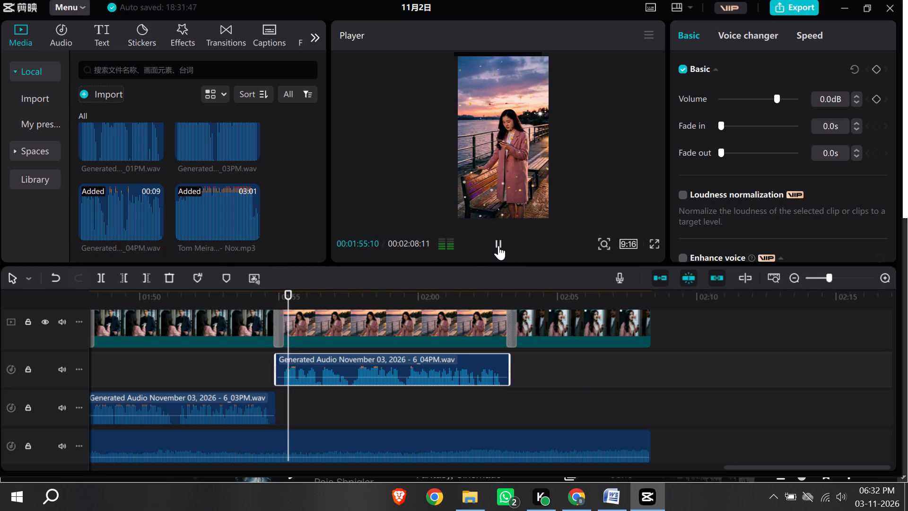
left_click(498, 246)
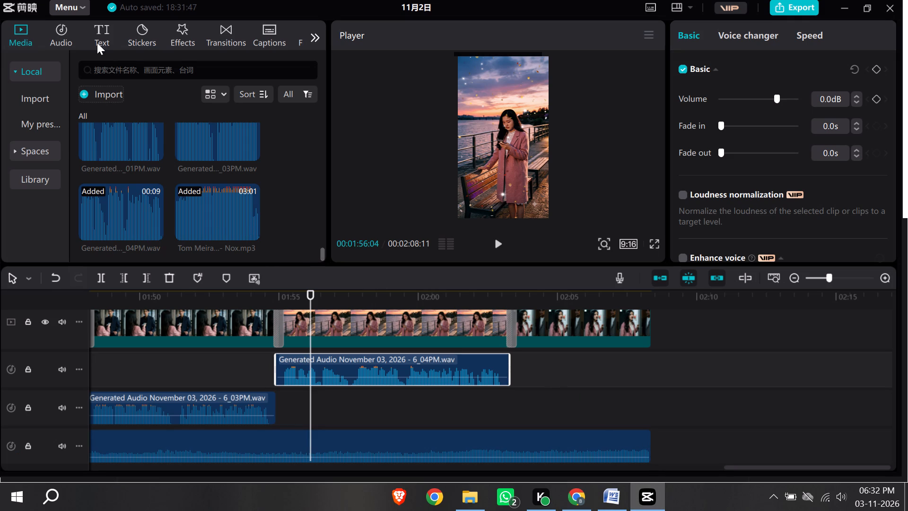
left_click(90, 92)
scroll(225, 162, "down", 3)
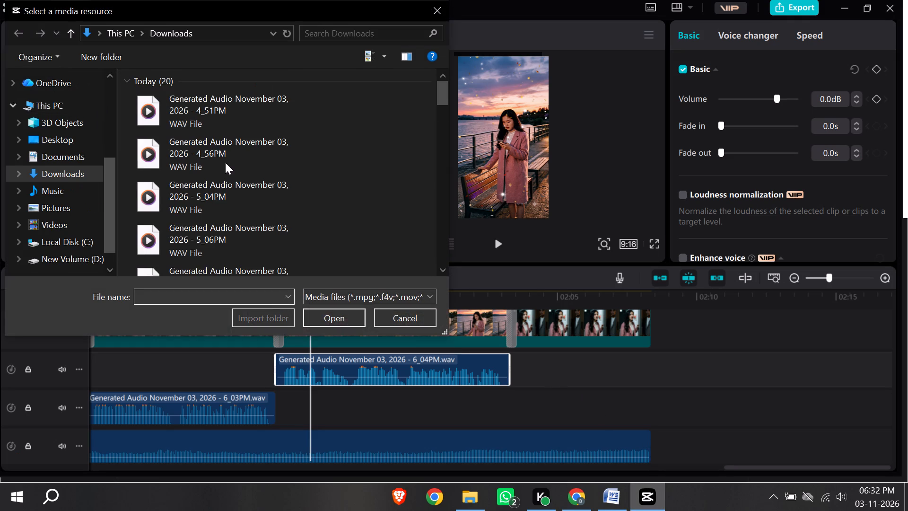
scroll(225, 162, "down", 8)
scroll(225, 162, "up", 2)
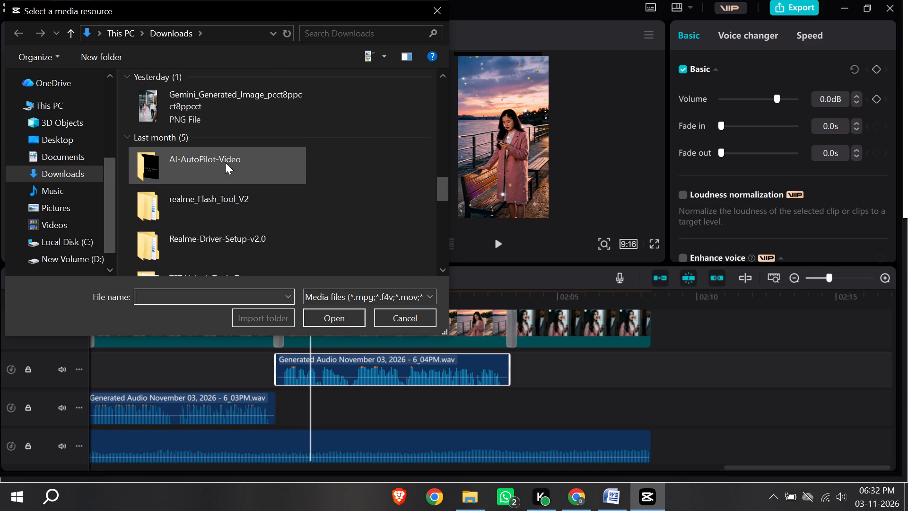
scroll(225, 162, "up", 1)
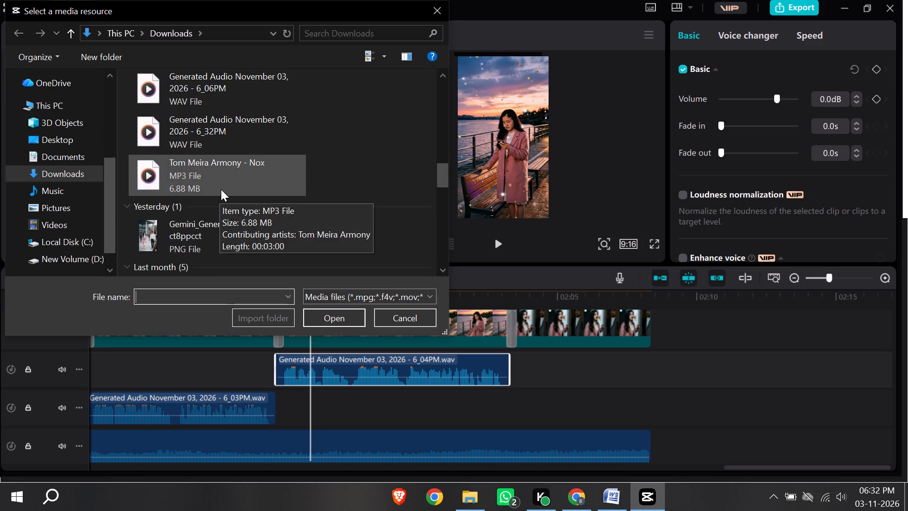
left_click(214, 145)
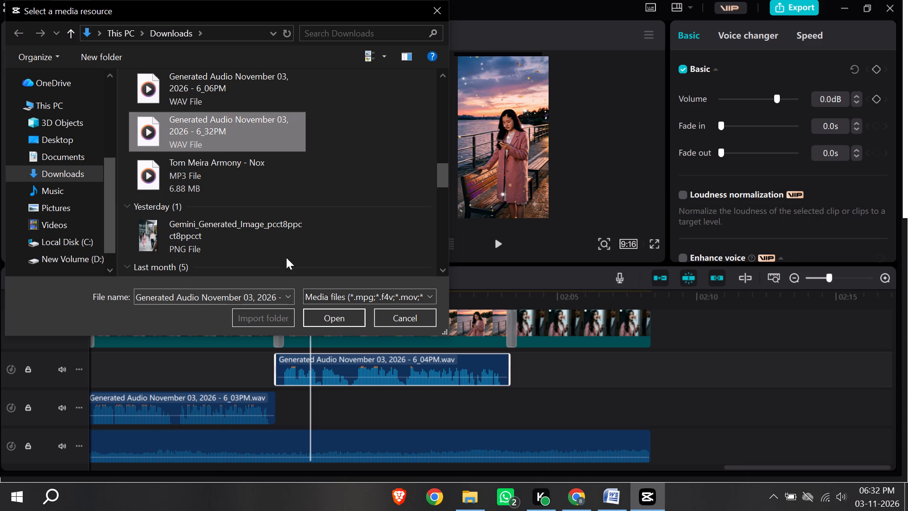
left_click(320, 317)
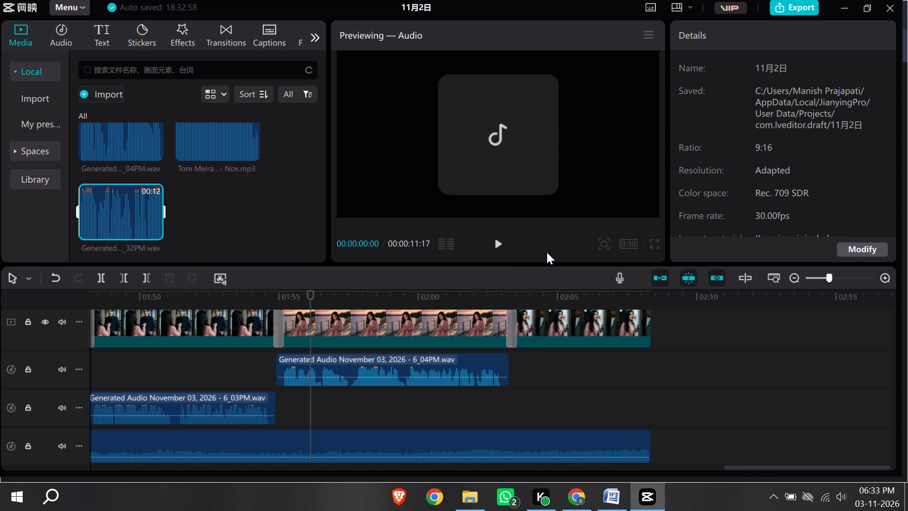
left_click(569, 227)
Place the 6_32PM voice-over on the second audio track, starting where the scene 18 clip begins.
left_click_drag(125, 203, 520, 392)
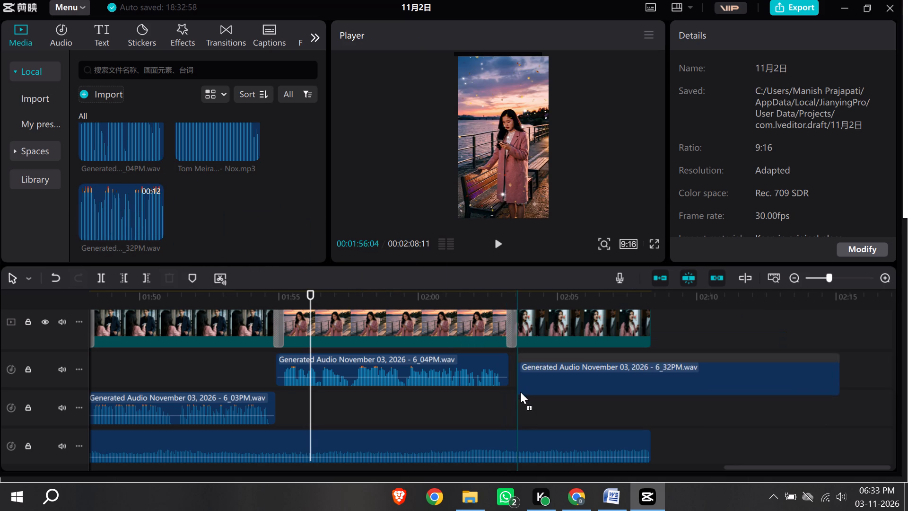
left_click_drag(520, 392, 512, 412)
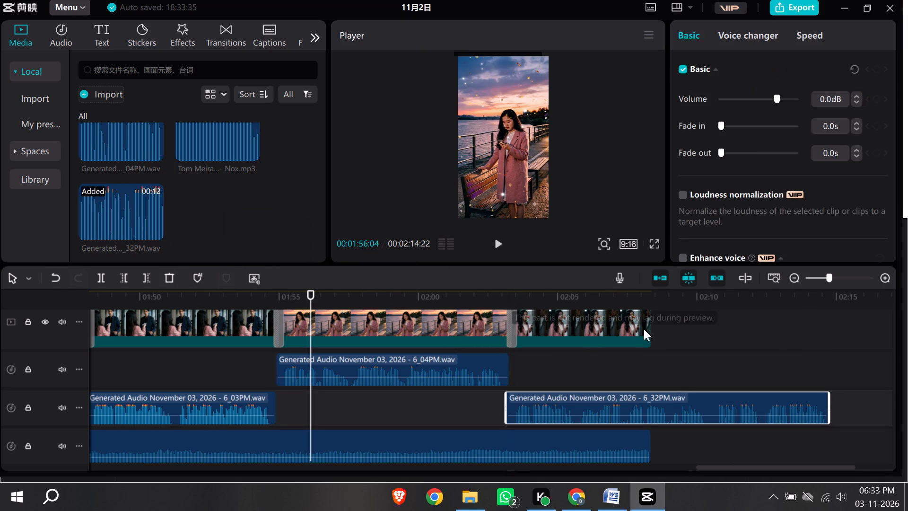
Extend the scene 18 clip so it ends with the 6_32PM voice-over at 00:02:14:22.
left_click(630, 330)
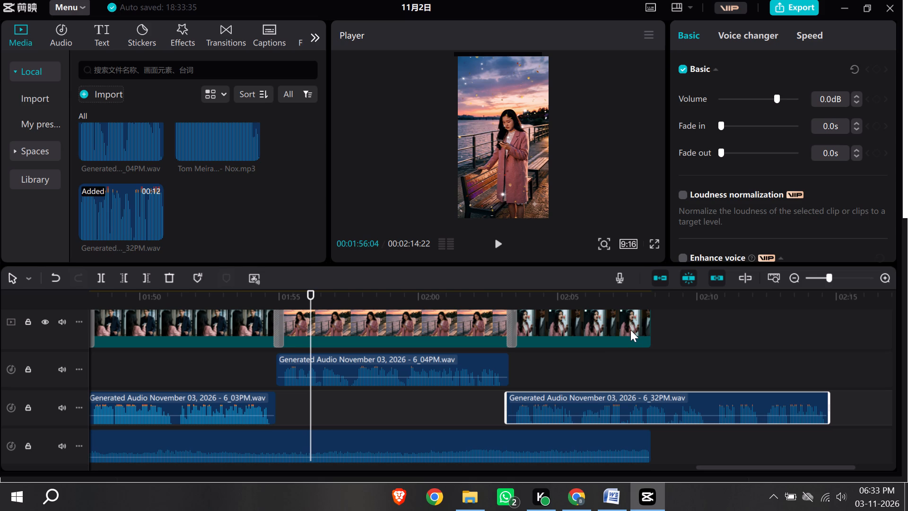
left_click_drag(654, 331, 685, 338)
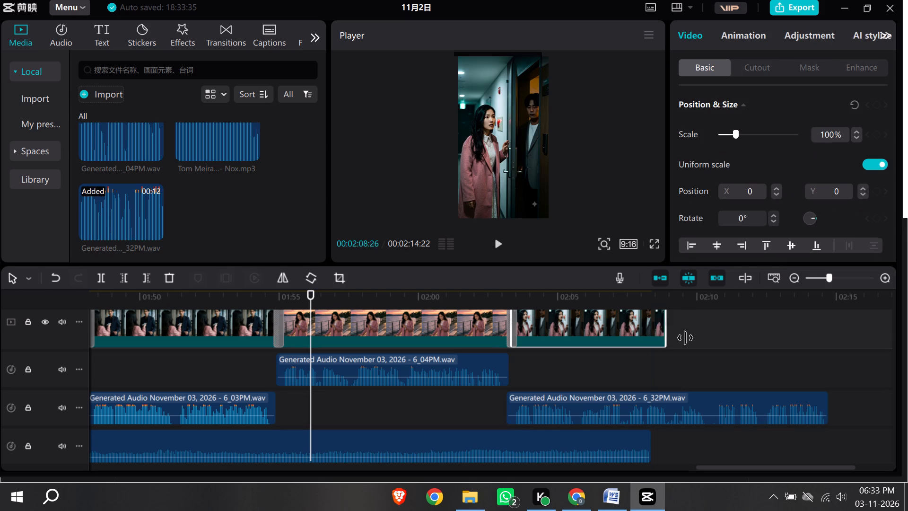
left_click_drag(685, 338, 825, 349)
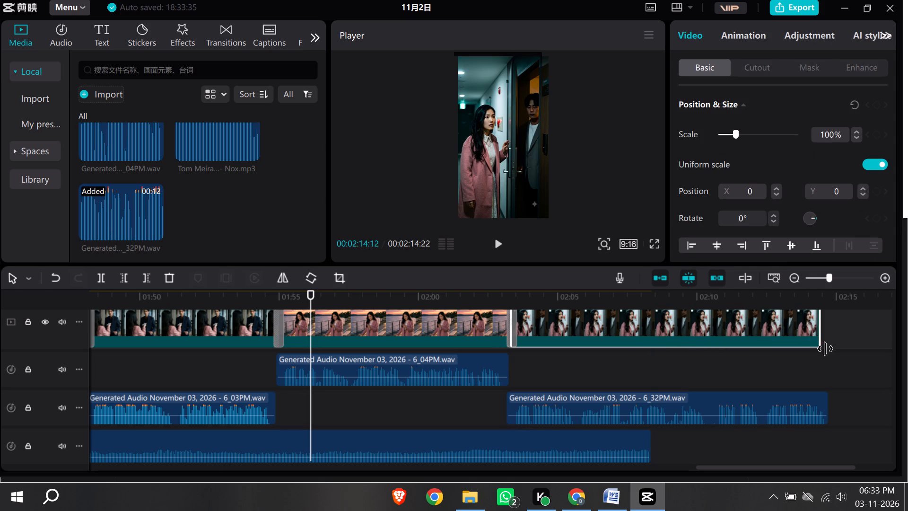
left_click_drag(825, 349, 828, 349)
Extend the Nox music so it ends with the scene 18 clip at 00:02:14:22.
left_click(605, 450)
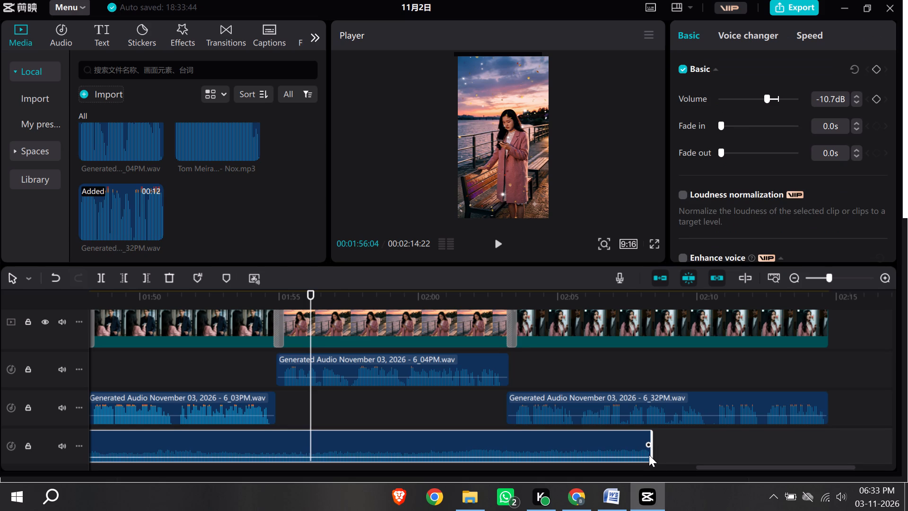
left_click_drag(656, 456, 679, 456)
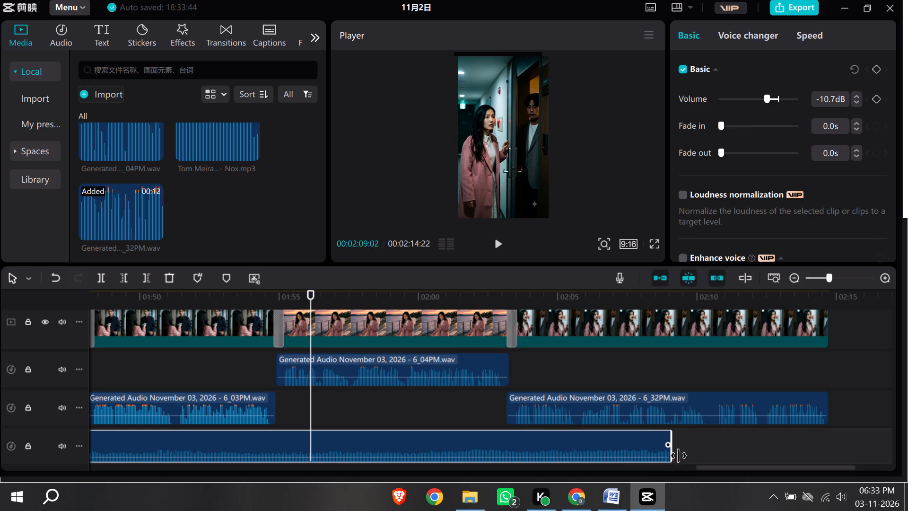
left_click_drag(679, 456, 809, 462)
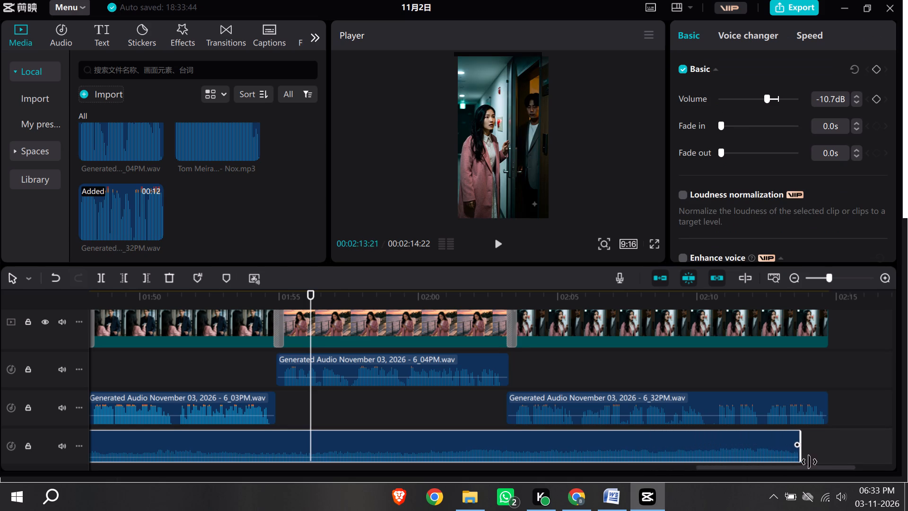
left_click_drag(809, 462, 830, 456)
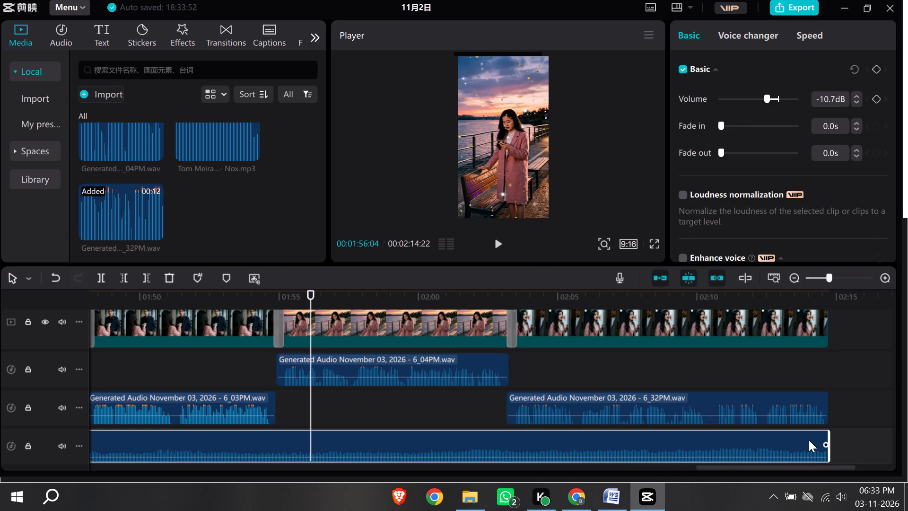
Play the video from scene 17 to the end to check the final voice-over, and return the playhead to 00:00:00:00.
left_click(503, 244)
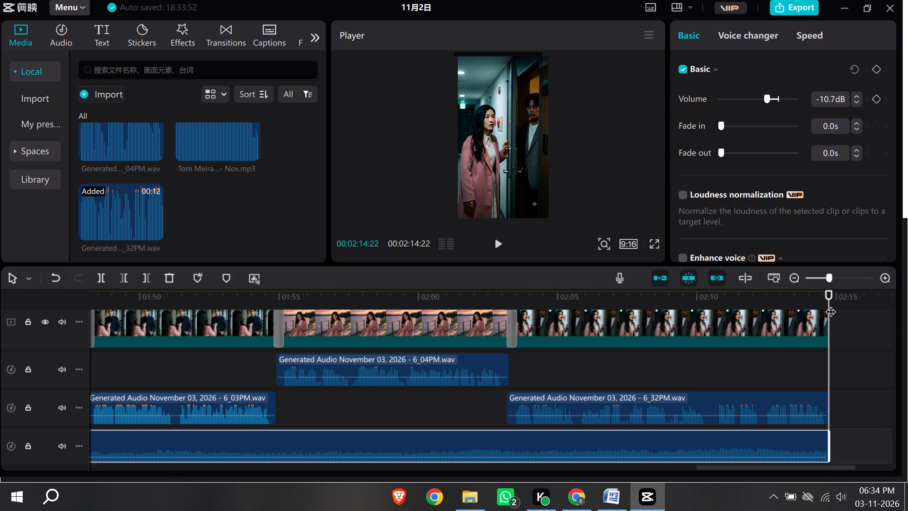
left_click_drag(830, 304, 0, 344)
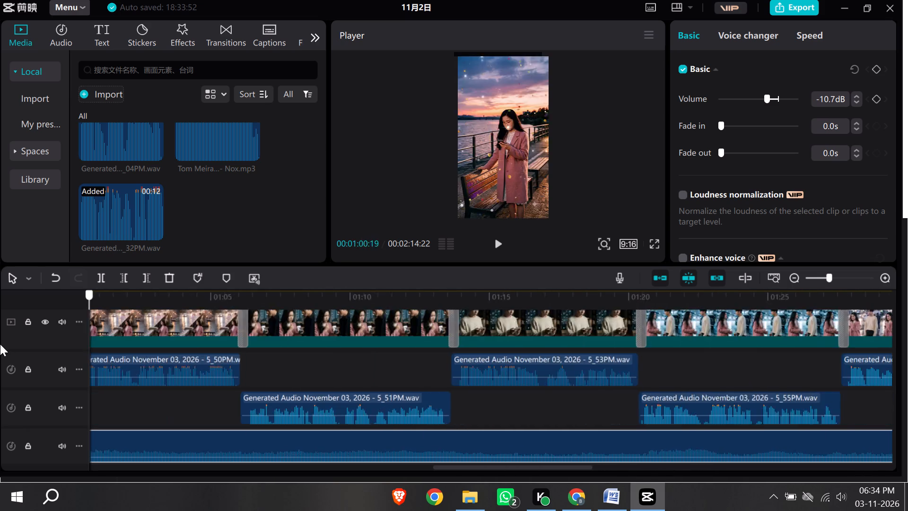
left_click_drag(0, 344, 0, 351)
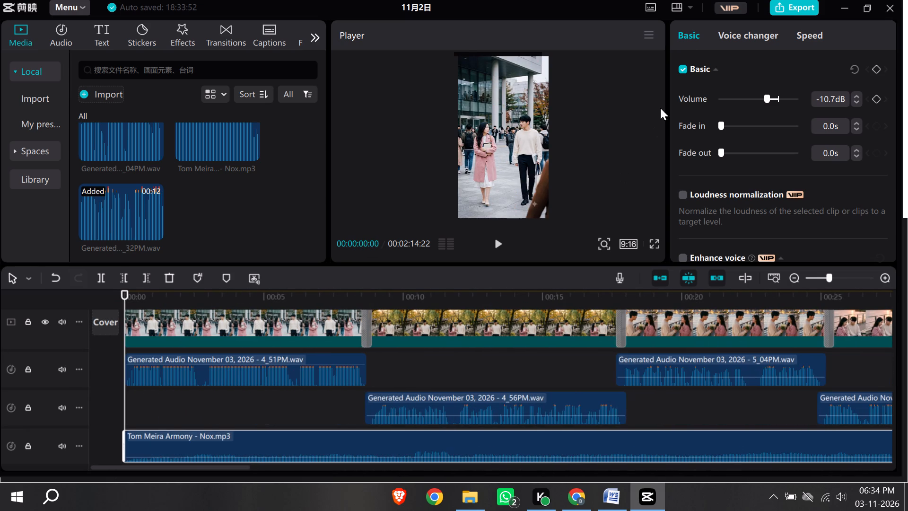
Close the Word document containing the Hindi story script.
left_click(799, 2)
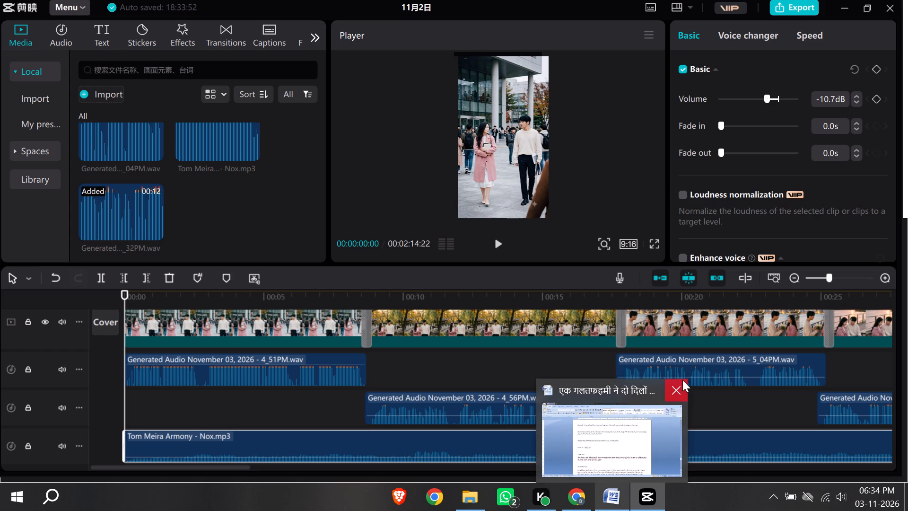
left_click(681, 388)
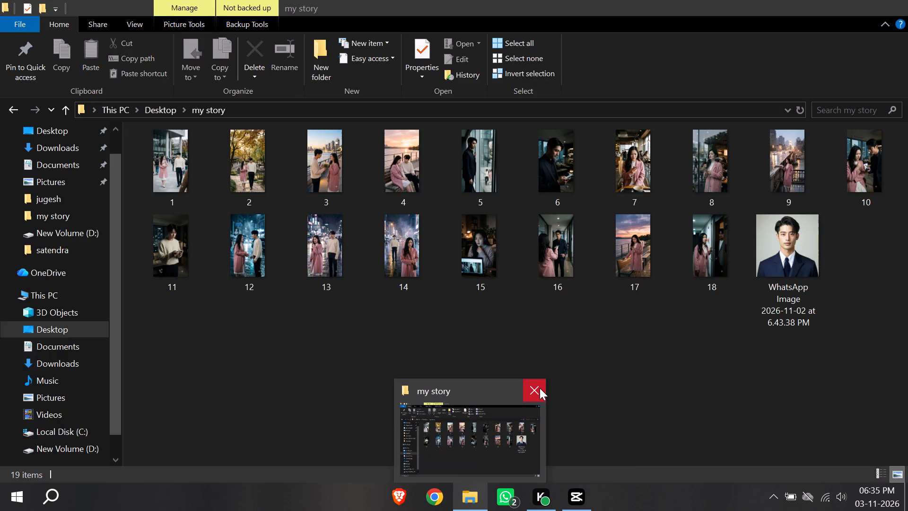
left_click(540, 388)
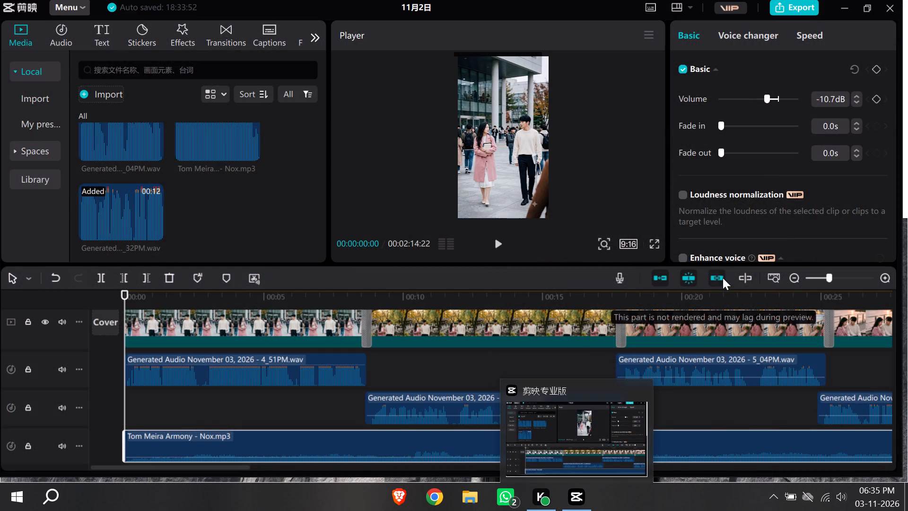
Export the Jianying project as 11月2日 in 720P, H.264, mp4 at 30fps with the recommended bit rate.
left_click(795, 7)
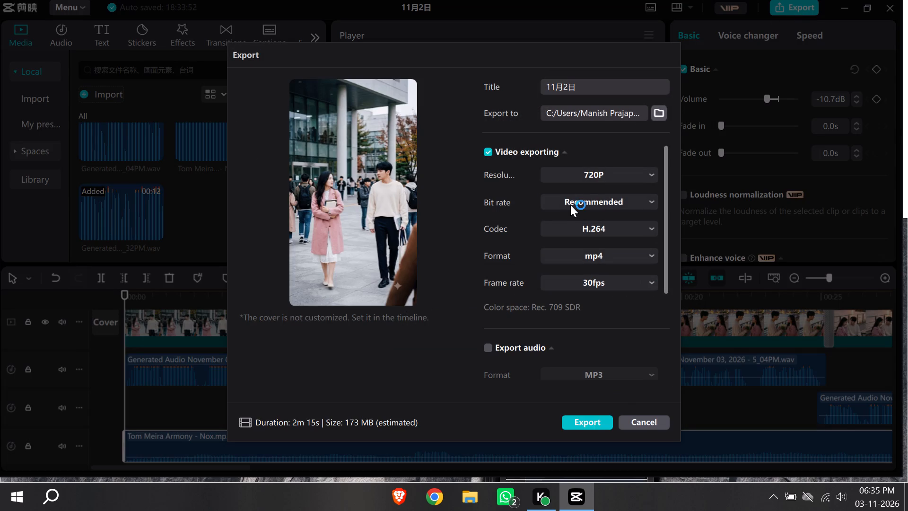
left_click(599, 422)
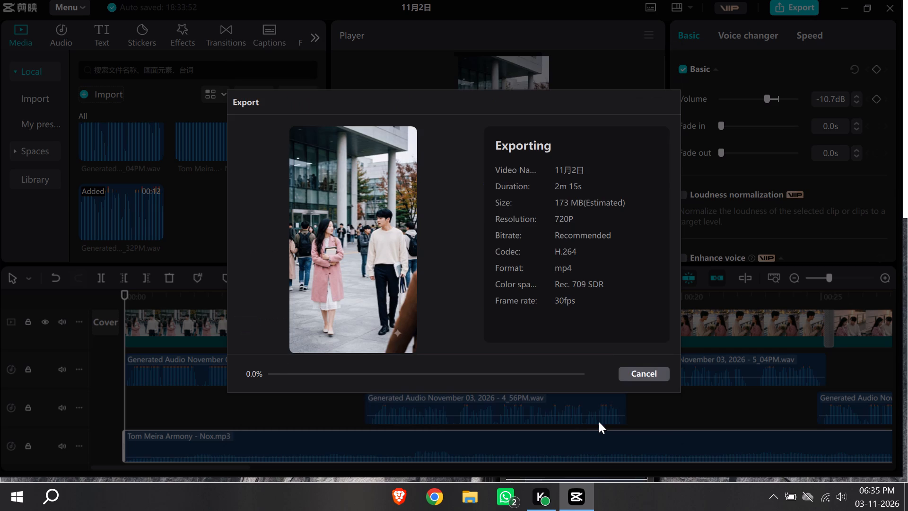
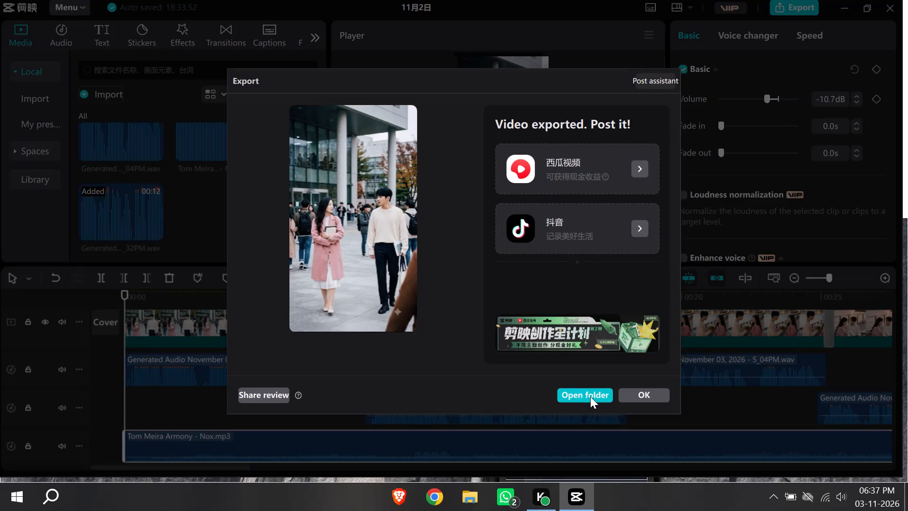
Show the exported 11月2日 video in its Desktop folder in File Explorer and open it for playback.
left_click(590, 396)
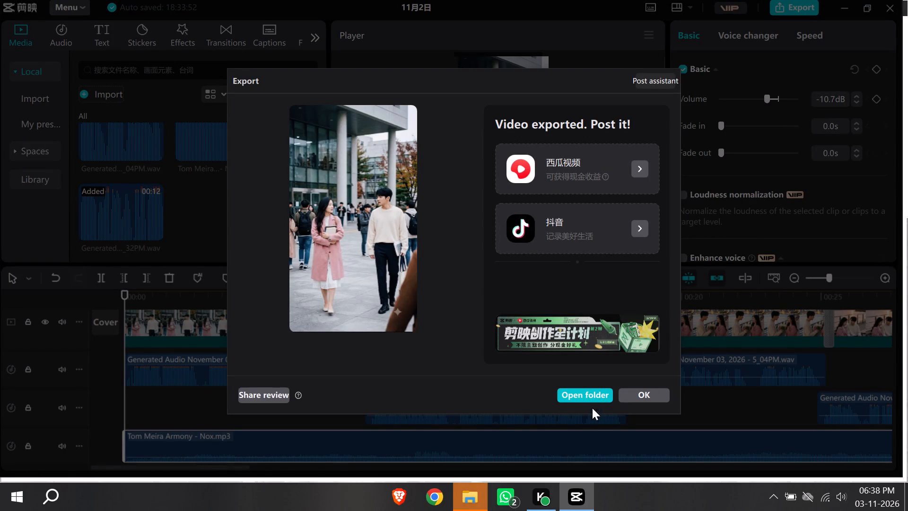
left_click(465, 497)
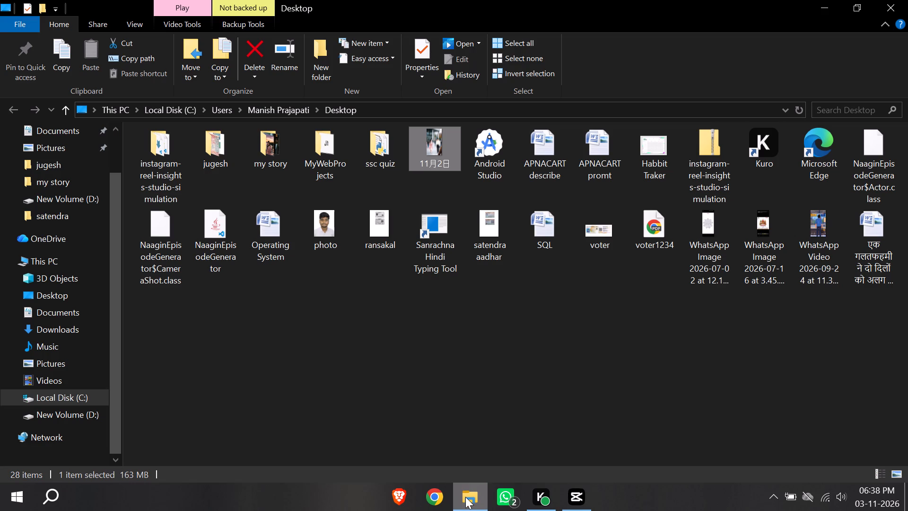
left_click(440, 149)
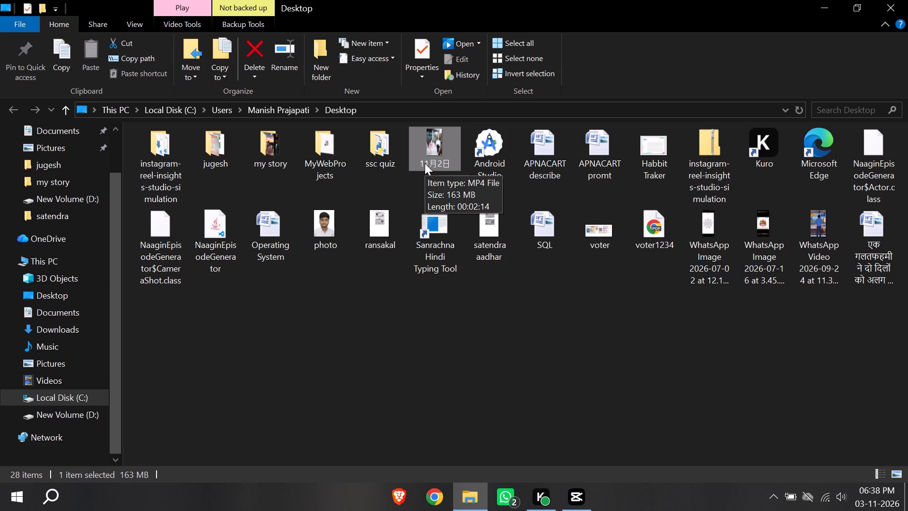
double_click(435, 144)
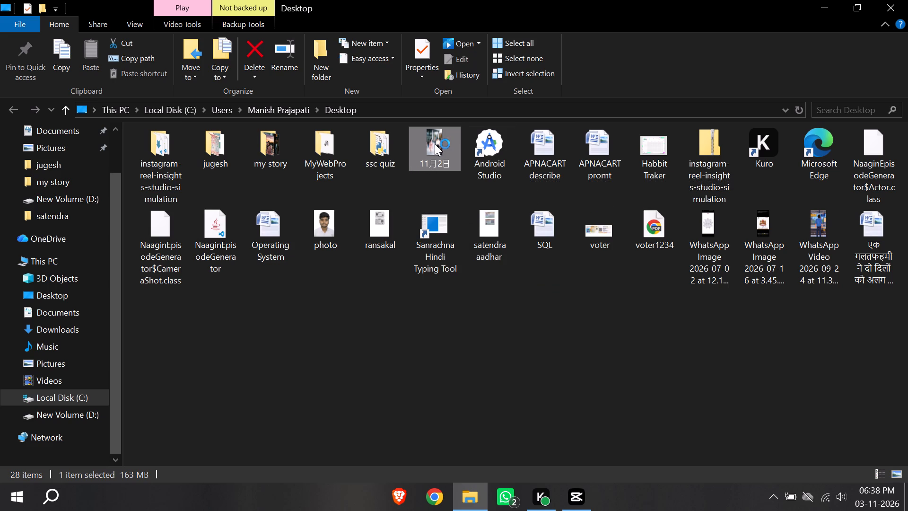
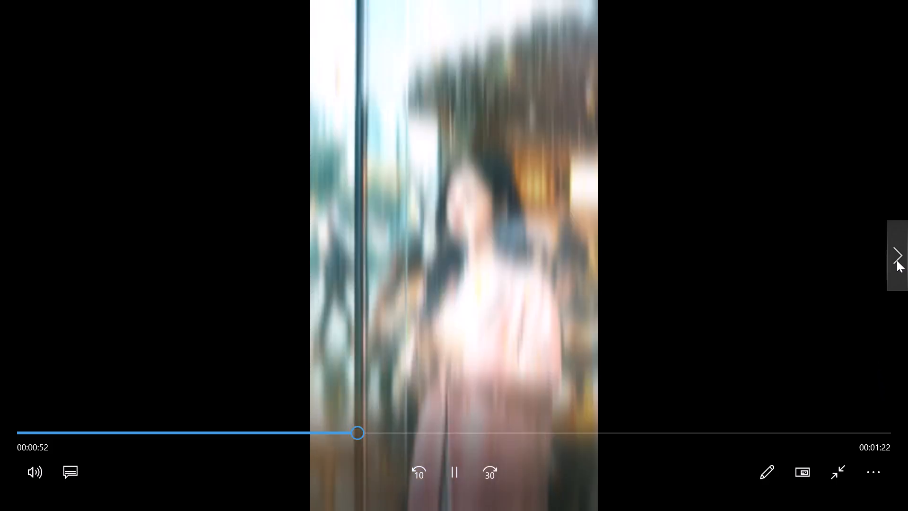
Skip to the next video and back to 11月2日, leave full-screen playback, and close the video player.
left_click(897, 260)
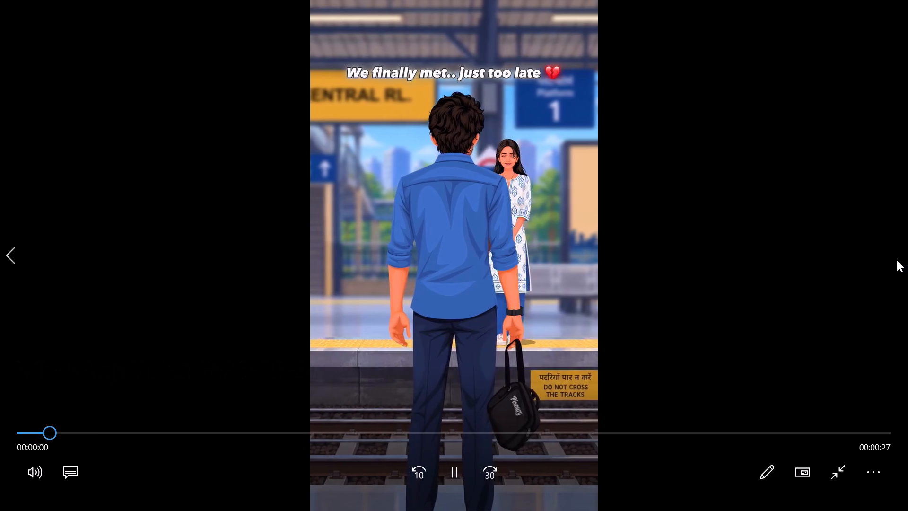
left_click(4, 252)
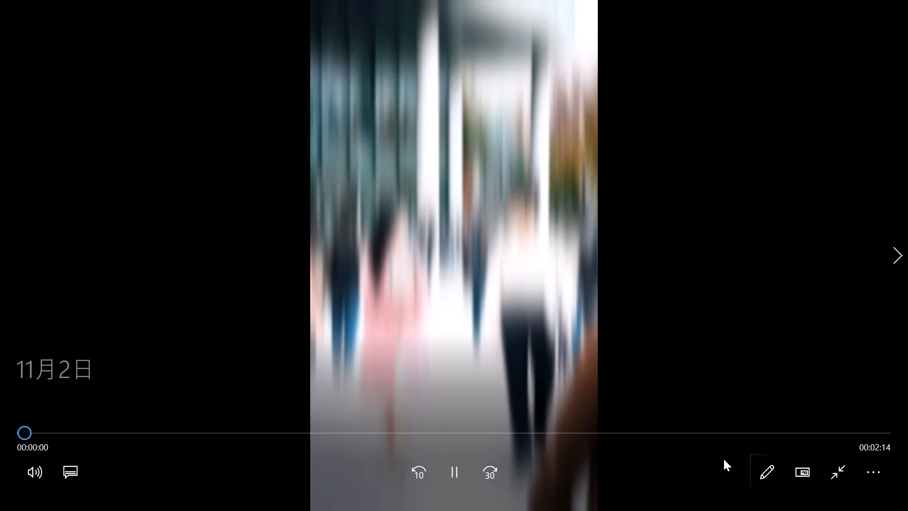
left_click(821, 486)
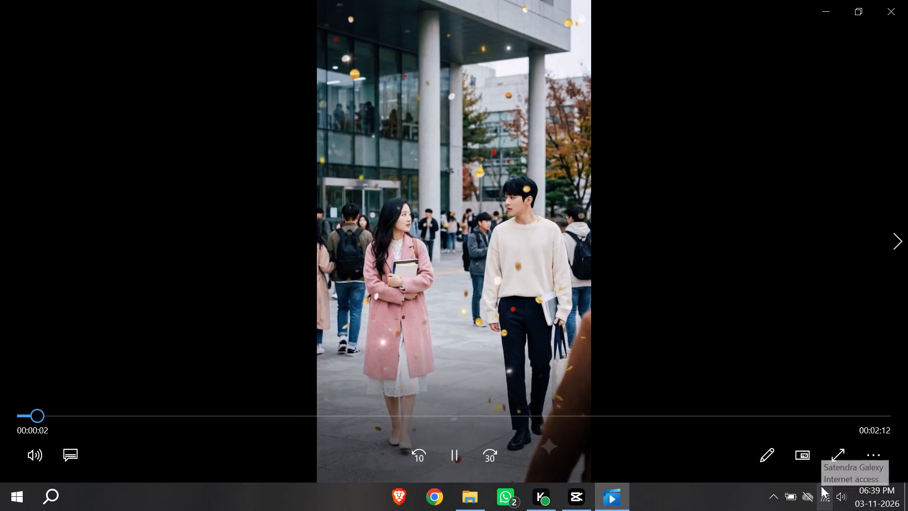
left_click(894, 12)
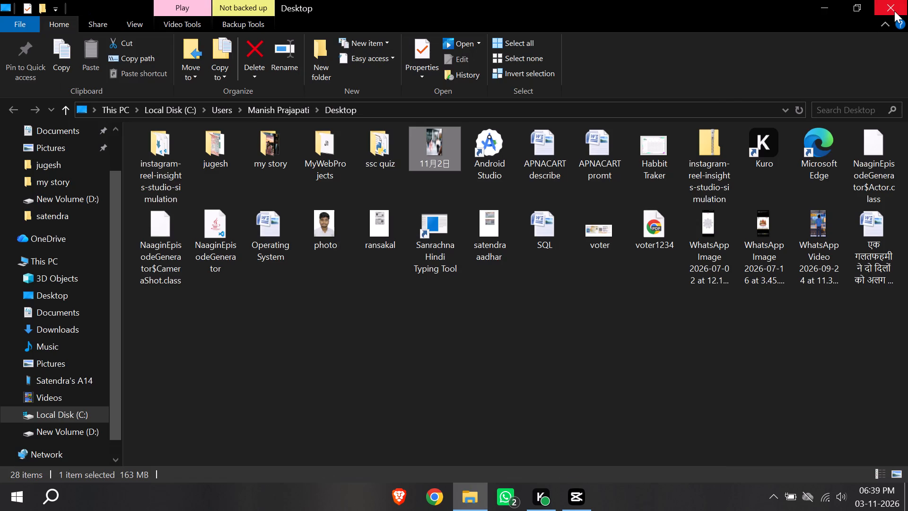
Copy the exported 11月2日 video file from the Desktop folder.
right_click(441, 152)
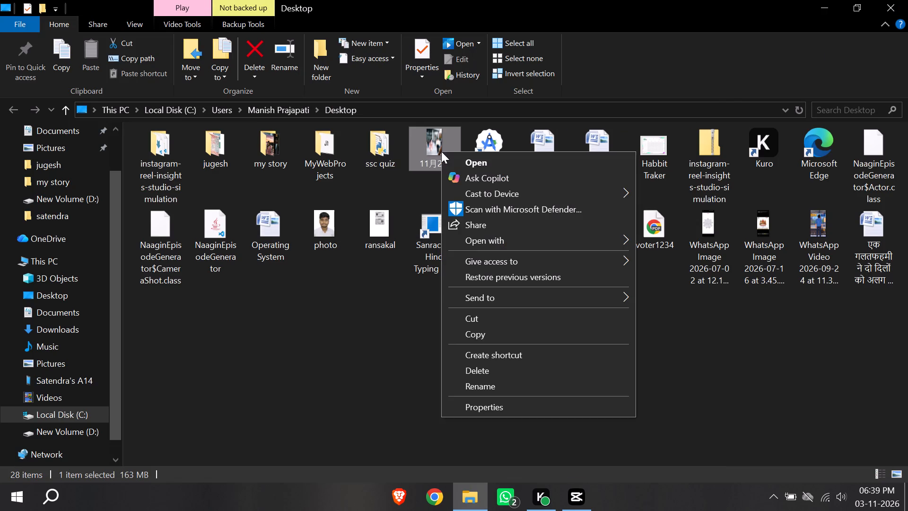
left_click(480, 334)
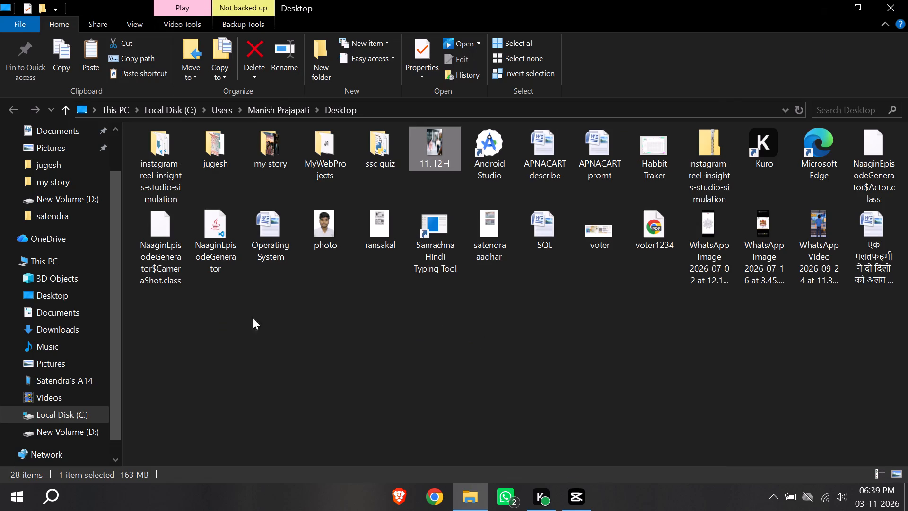
Look over the folder locations in File Explorer and minimize the Desktop folder window to return to Jianying.
scroll(41, 398, "down", 3)
scroll(41, 398, "up", 4)
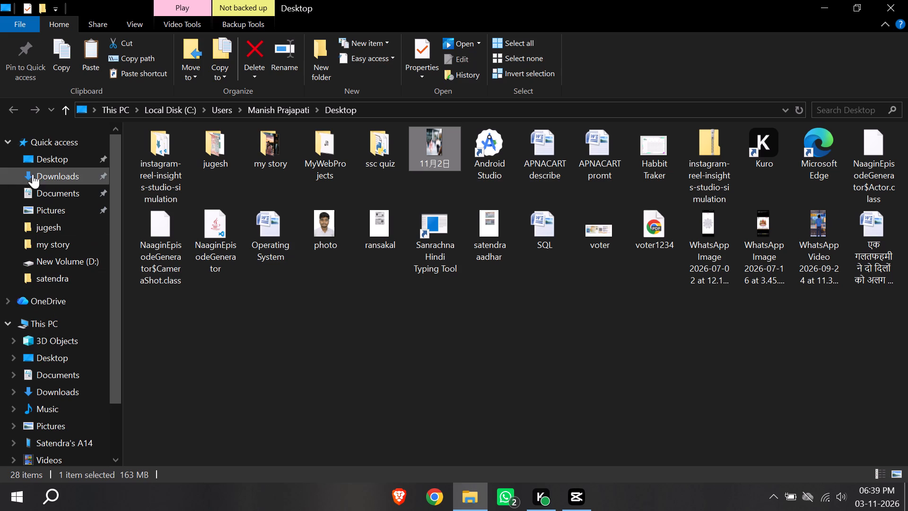
left_click(472, 496)
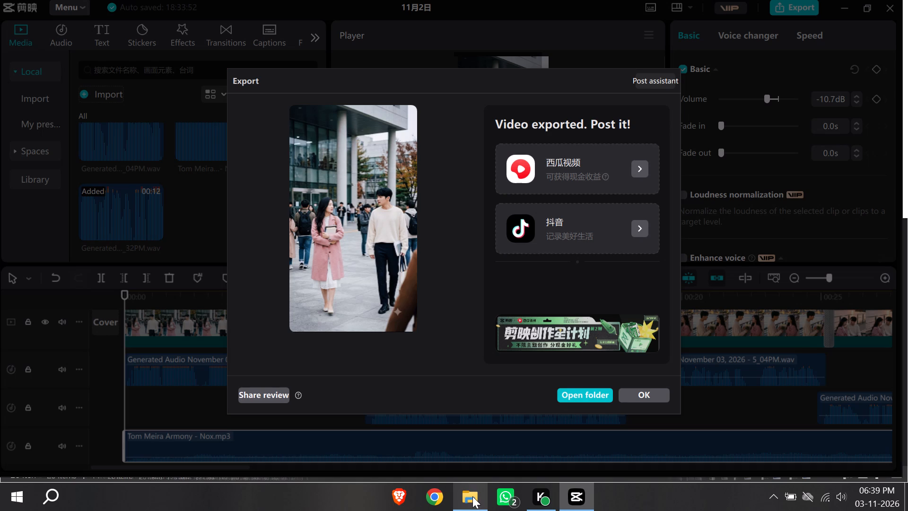
Switch to File Explorer and open the connected A14 phone to show its storage locations.
left_click(472, 496)
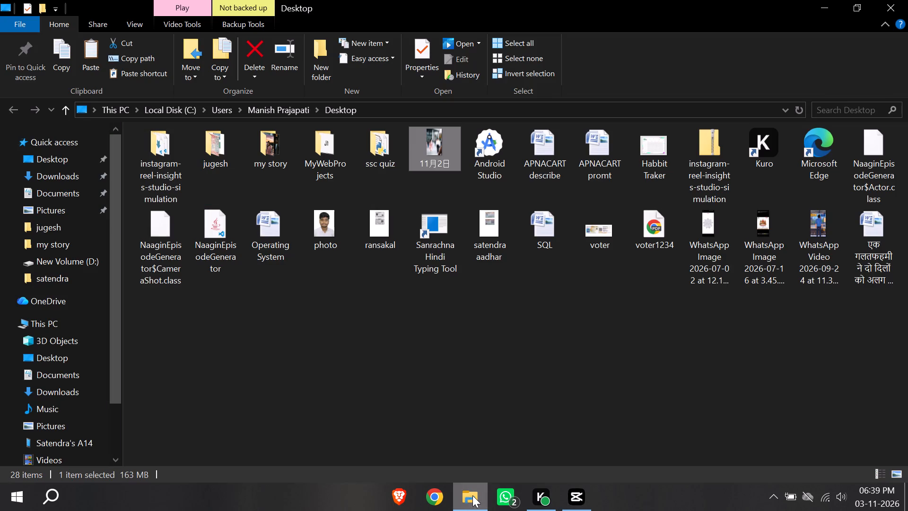
scroll(46, 174, "down", 4)
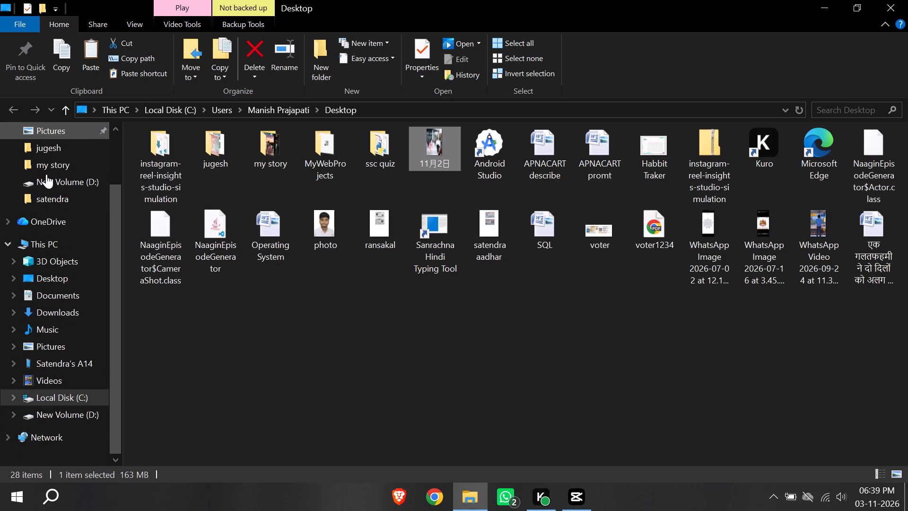
left_click(83, 367)
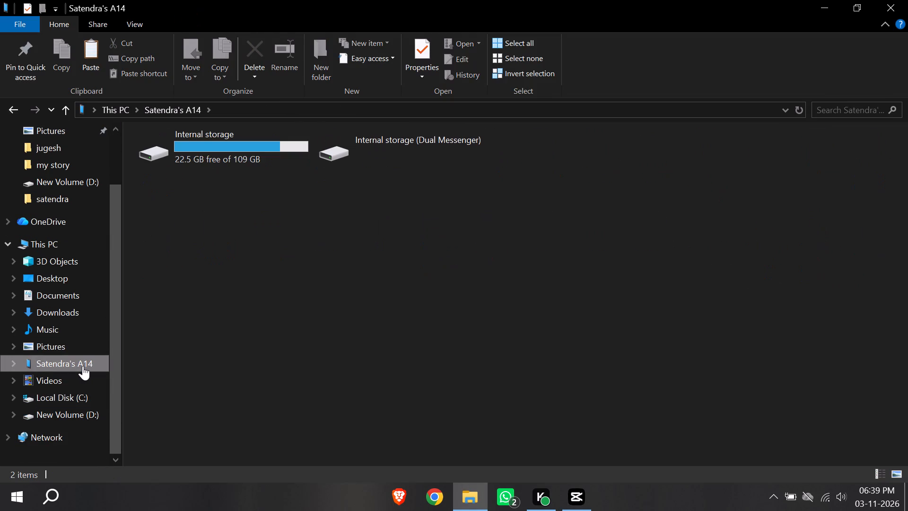
Create a new folder named fb content in the A14 phone's Internal storage.
double_click(269, 148)
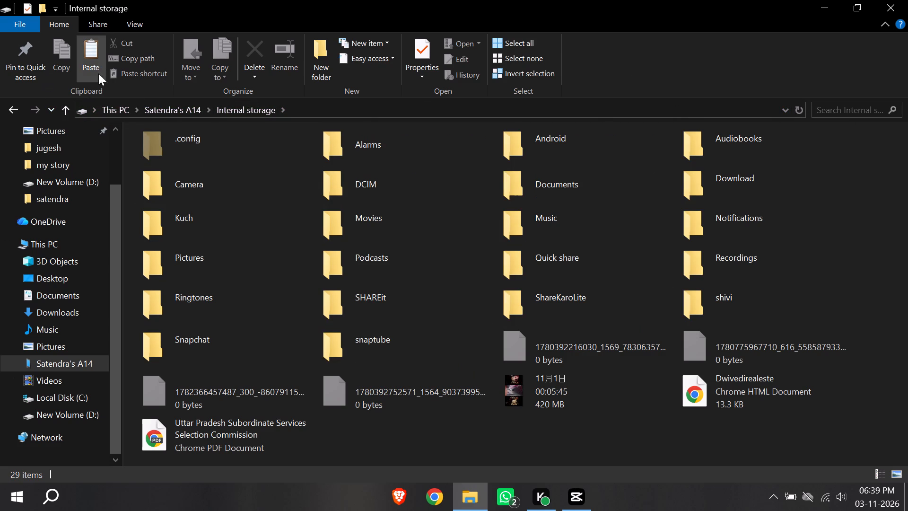
left_click(310, 65)
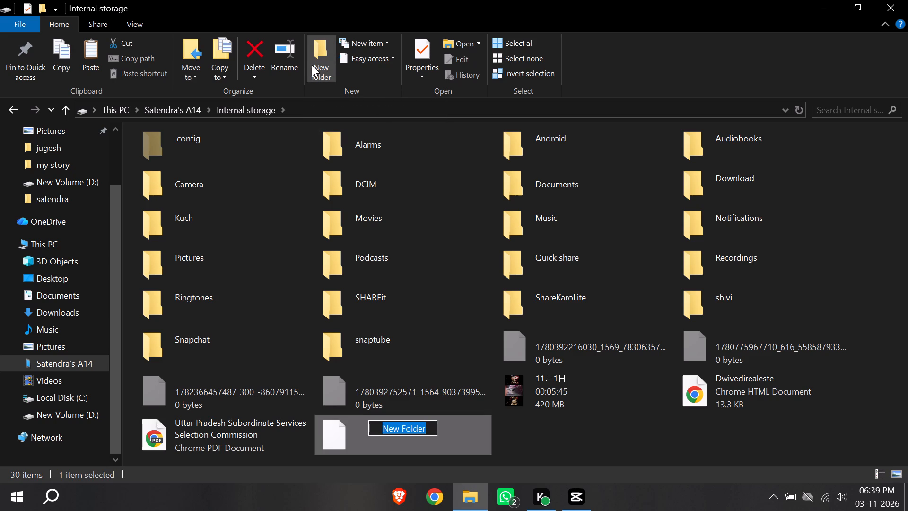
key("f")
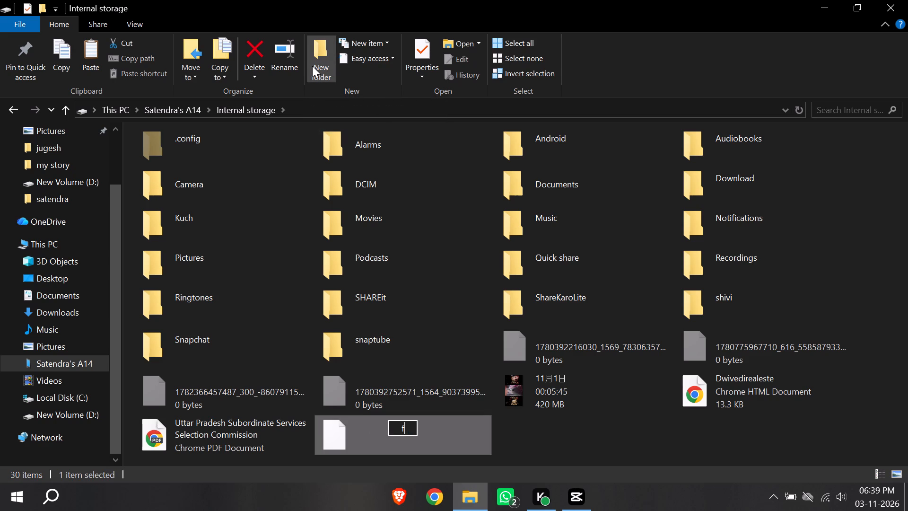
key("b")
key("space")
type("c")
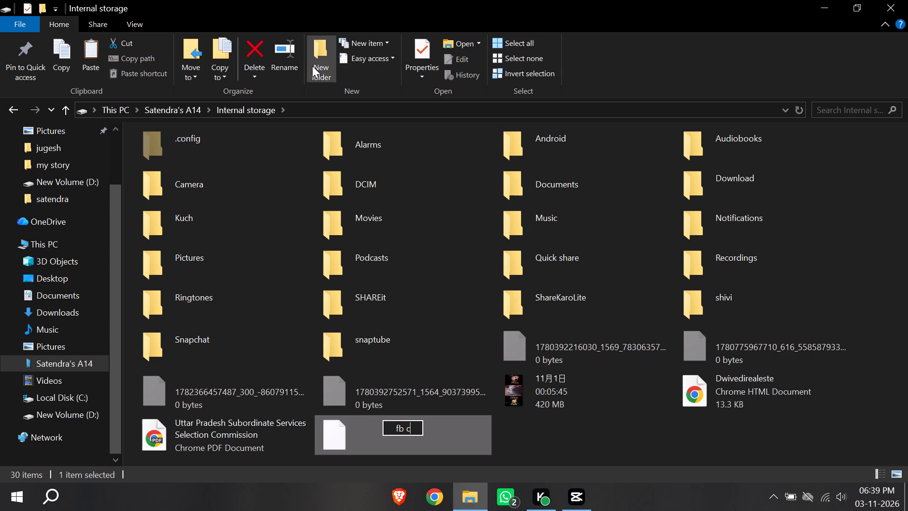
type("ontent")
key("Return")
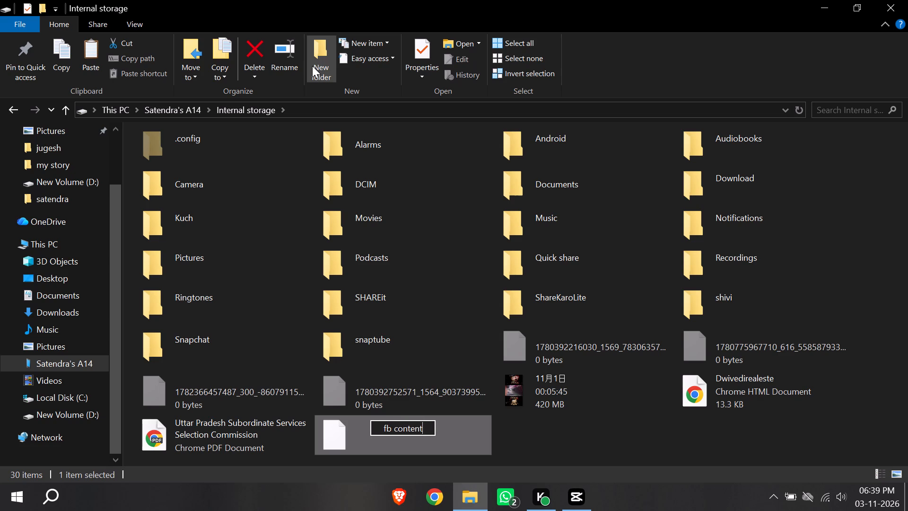
Paste the copied 11月2日 video into the phone's fb content folder and close the File Explorer window.
double_click(409, 432)
right_click(259, 226)
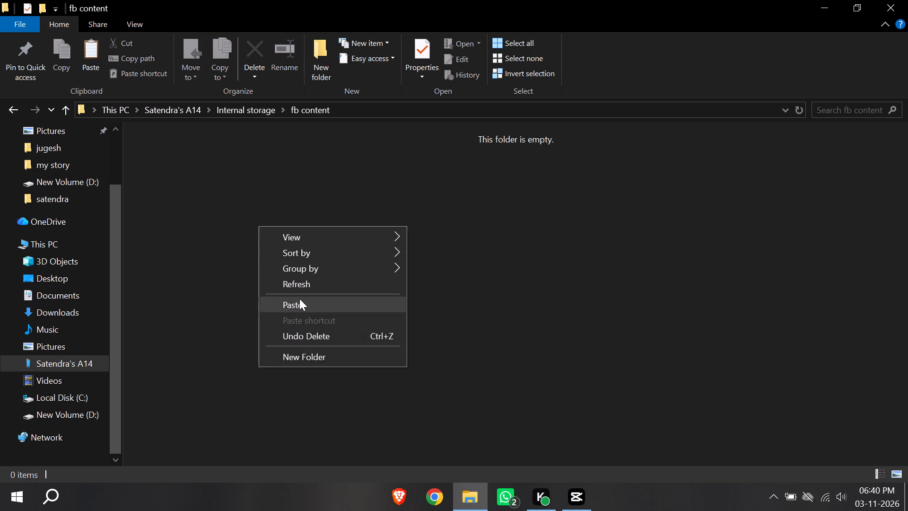
left_click(299, 300)
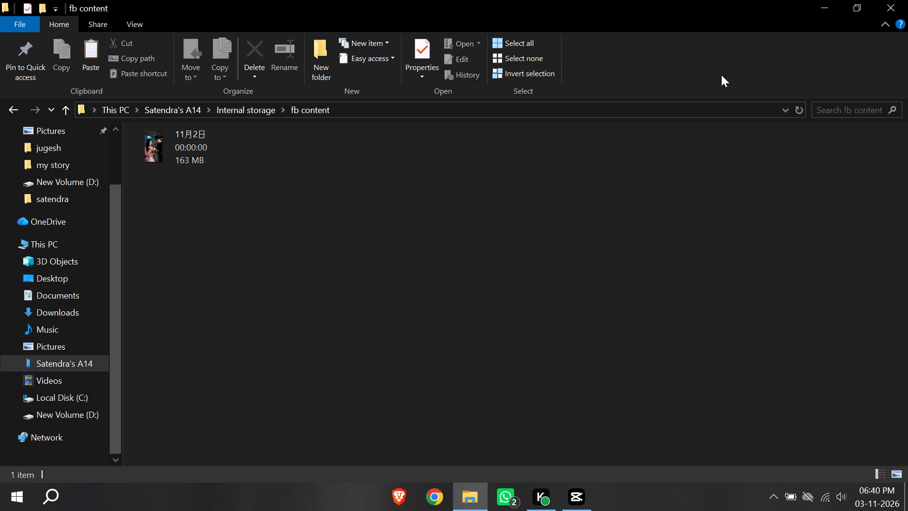
left_click(884, 7)
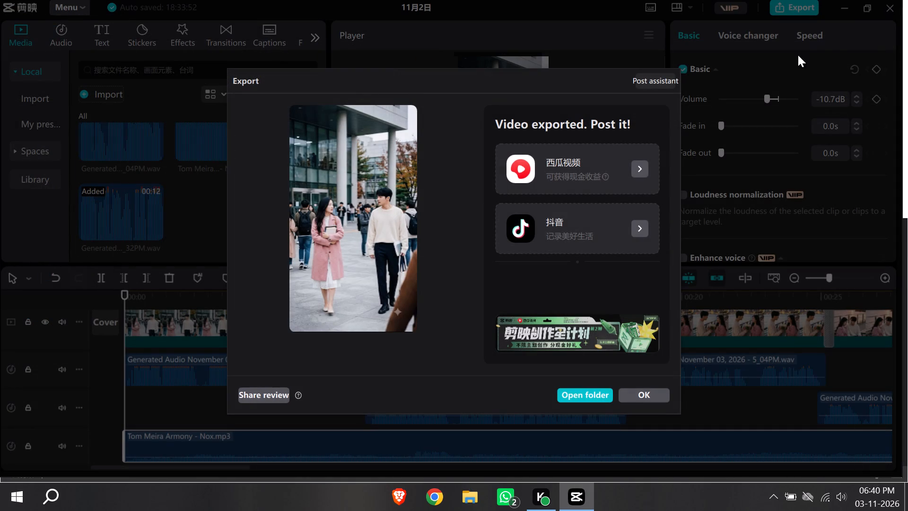
Dismiss the finished export dialog in Jianying and close the 11月2日 project window.
left_click(644, 392)
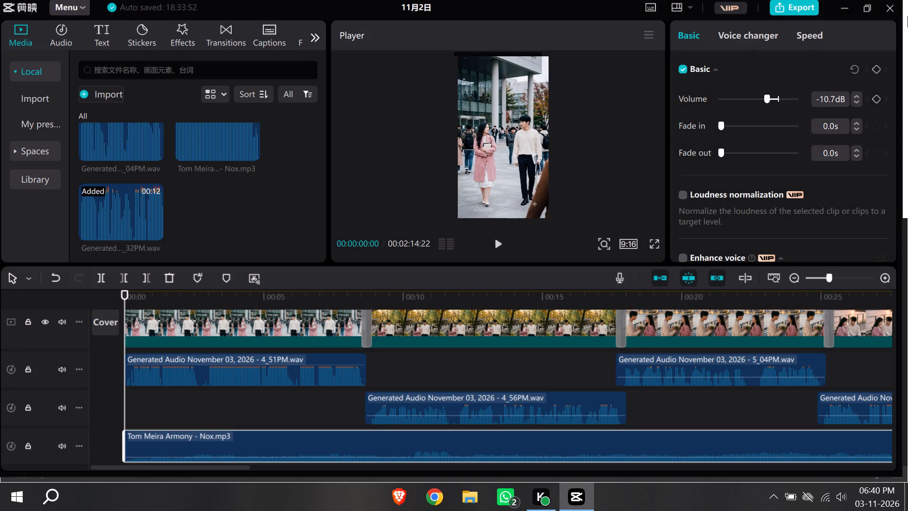
left_click(891, 0)
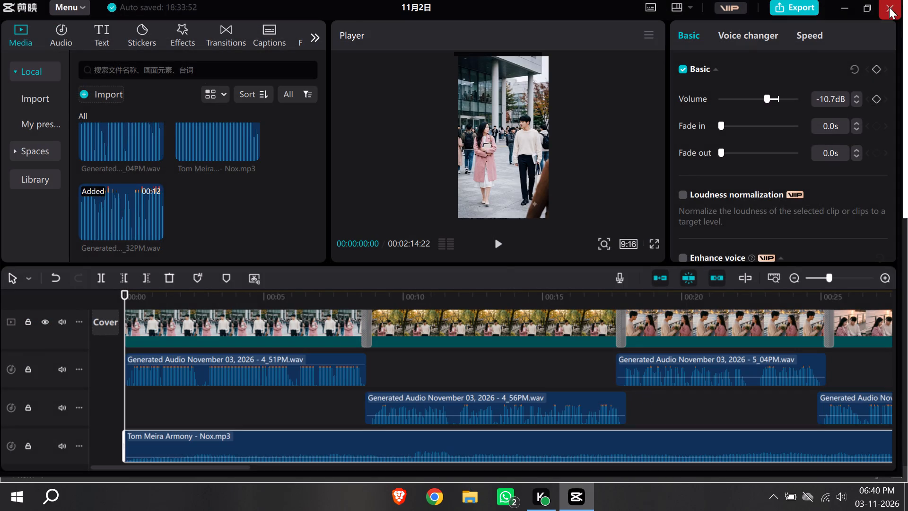